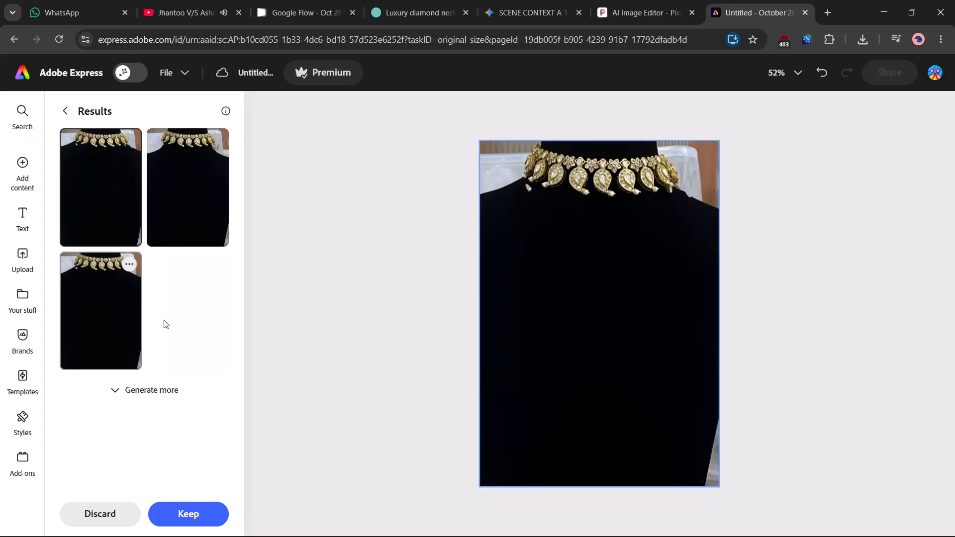
Compare the three object-removal results for the necklace image, keep the second one and finish the removal.
left_click(201, 206)
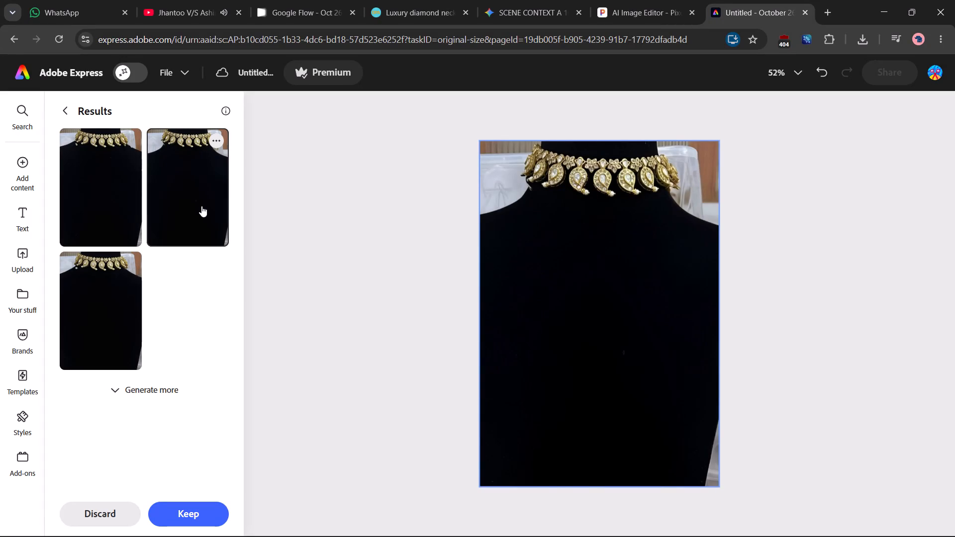
left_click(113, 332)
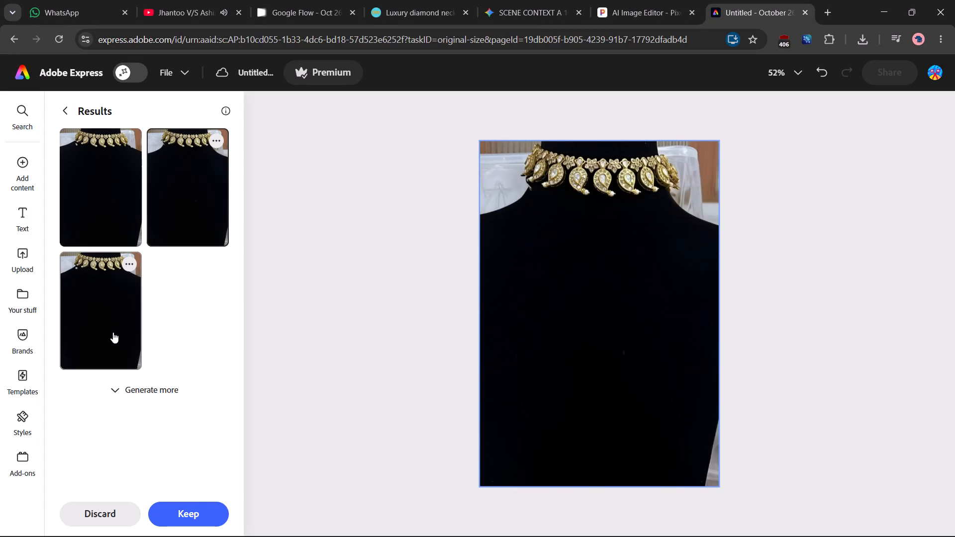
left_click(204, 180)
left_click(89, 202)
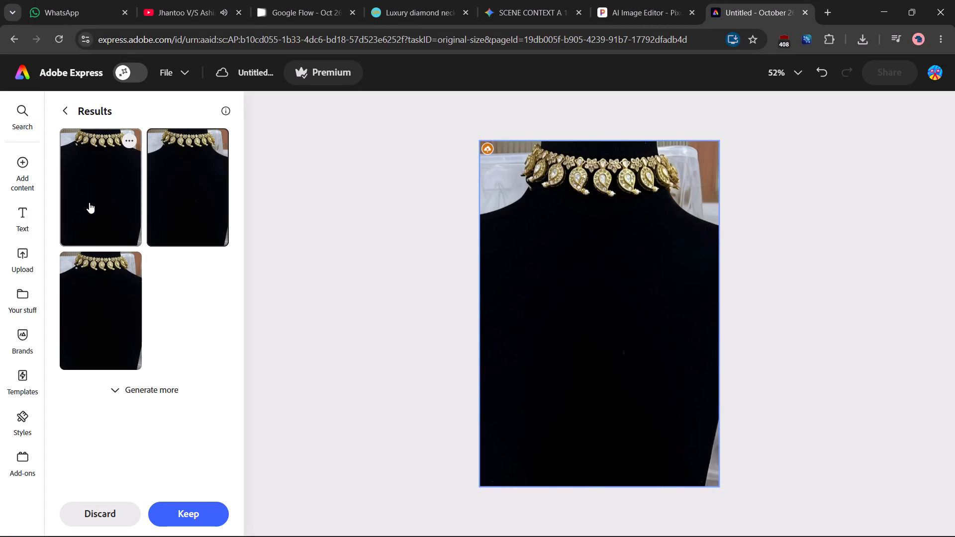
left_click(176, 179)
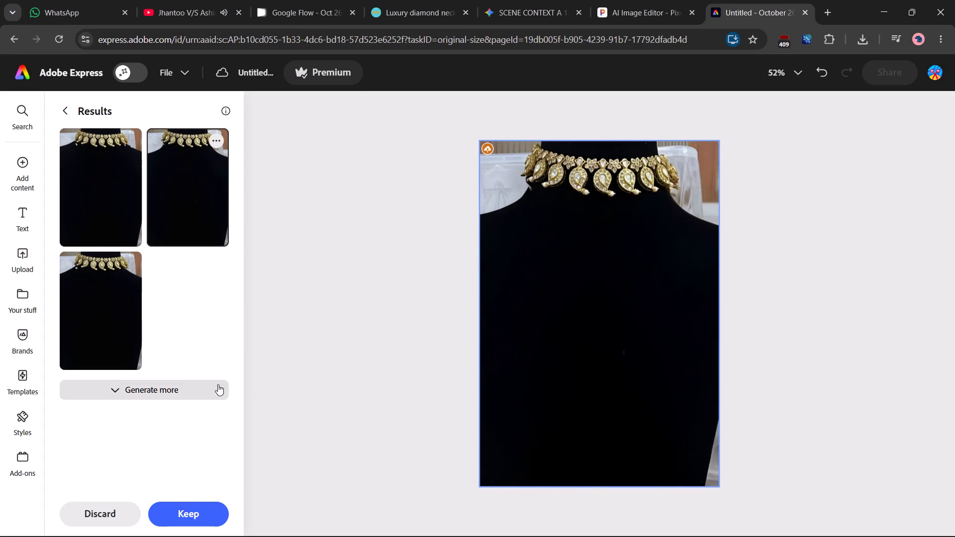
left_click(193, 512)
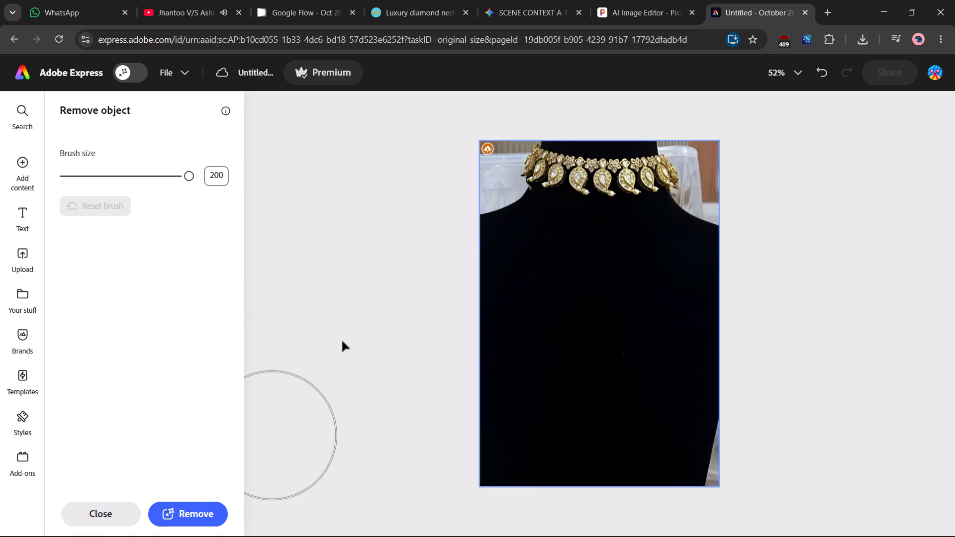
left_click(105, 520)
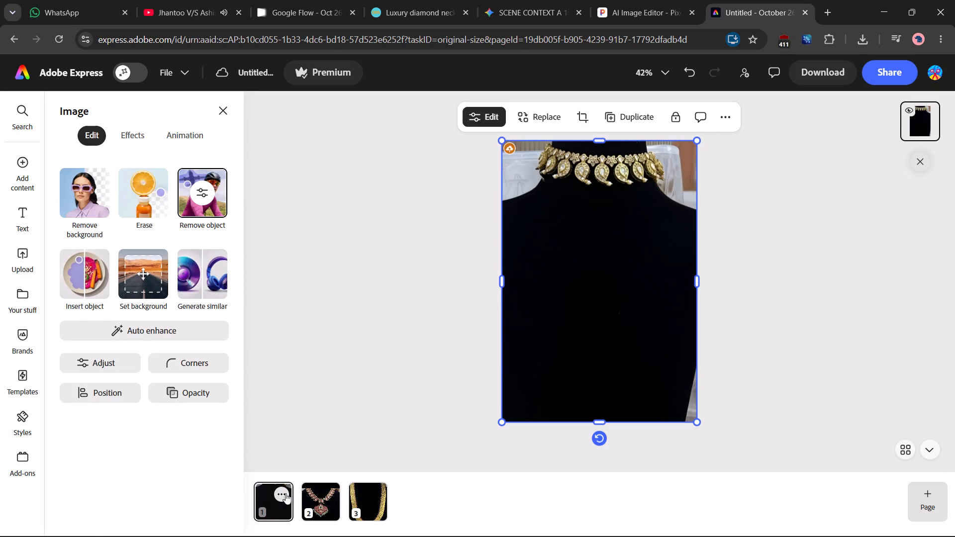
Download all pages of the jewellery design as PNG images.
left_click(286, 493)
left_click(390, 382)
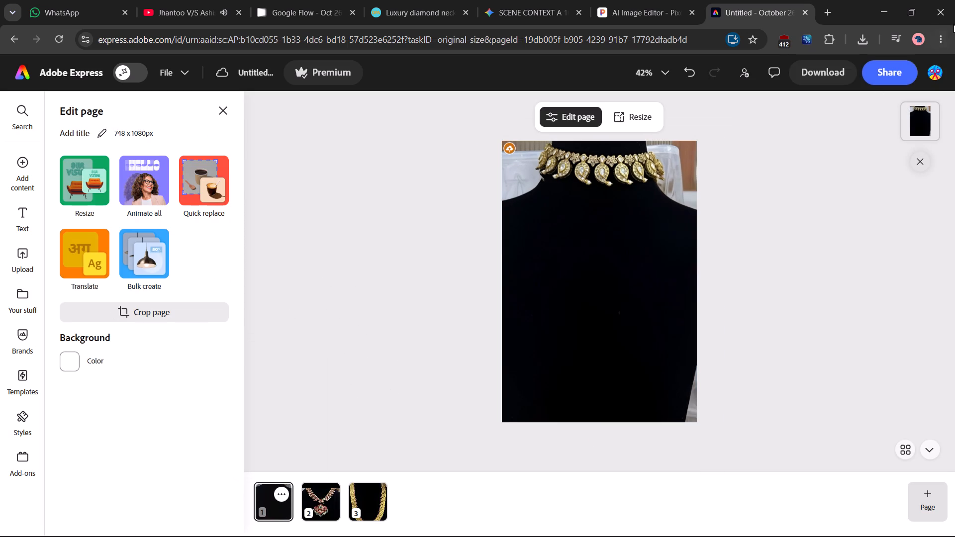
left_click(829, 69)
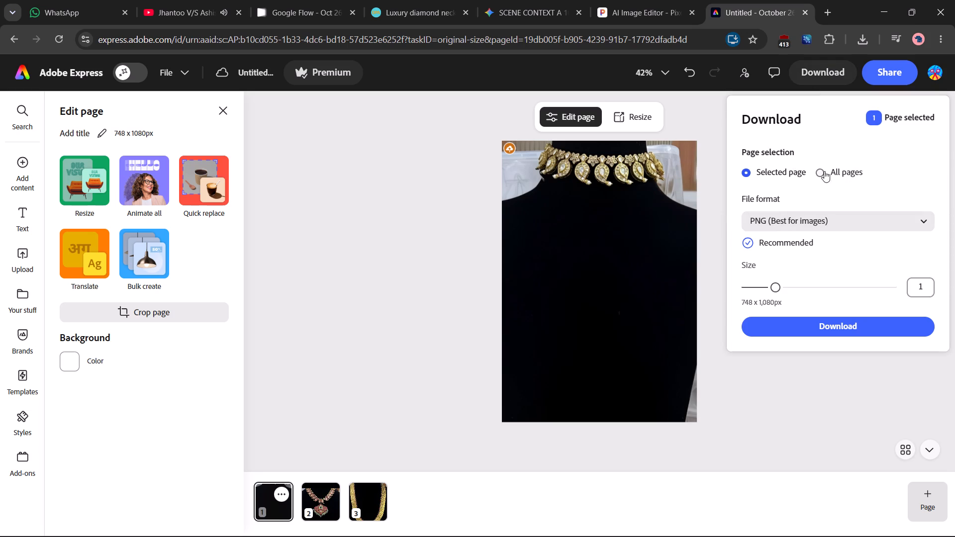
left_click(825, 174)
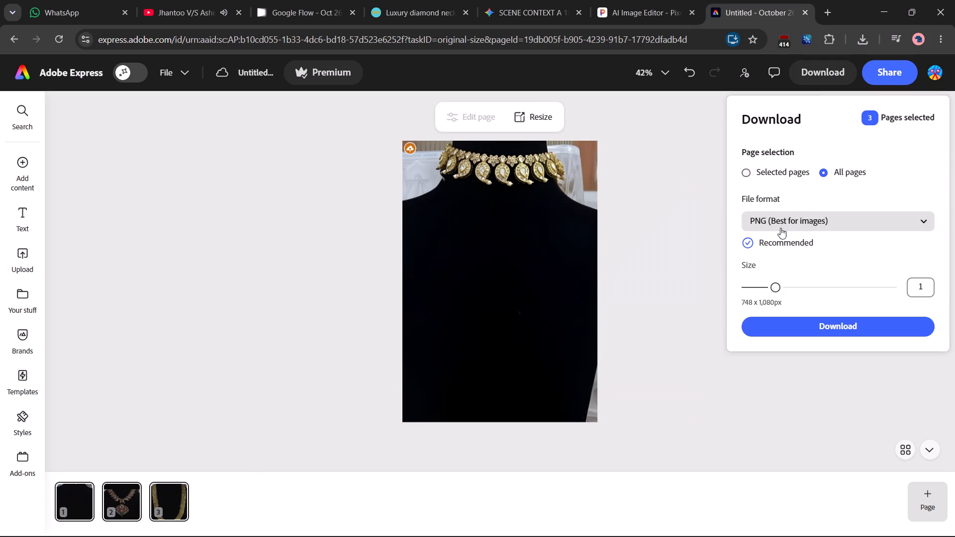
left_click(780, 228)
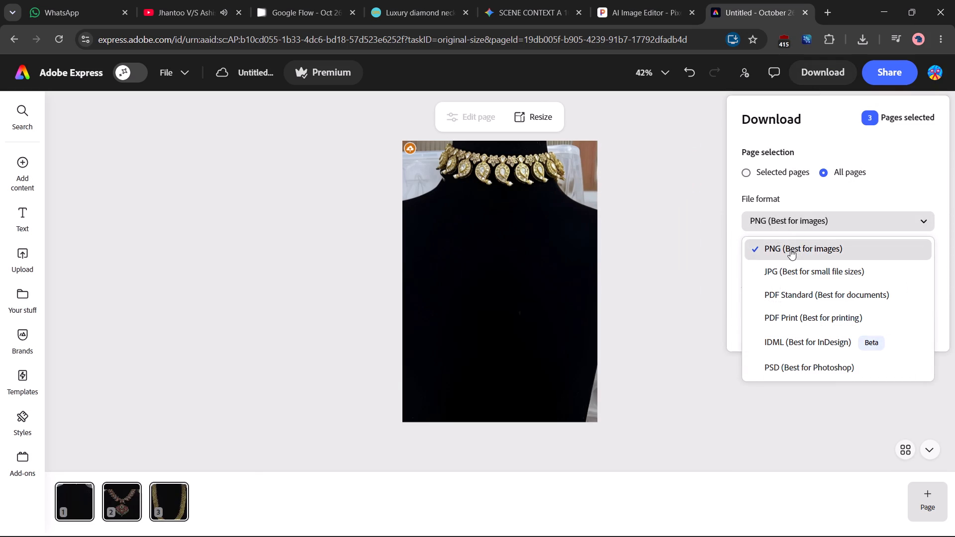
left_click(790, 249)
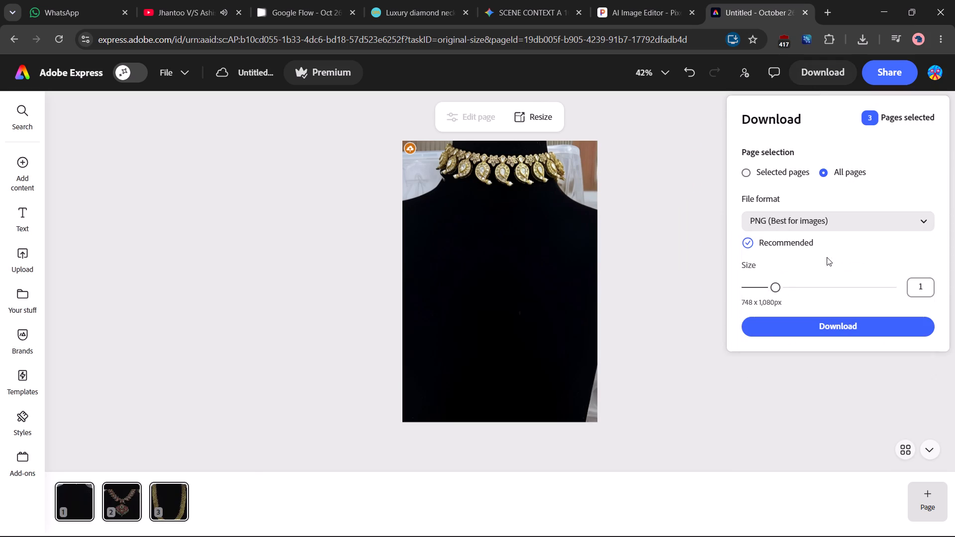
left_click(807, 325)
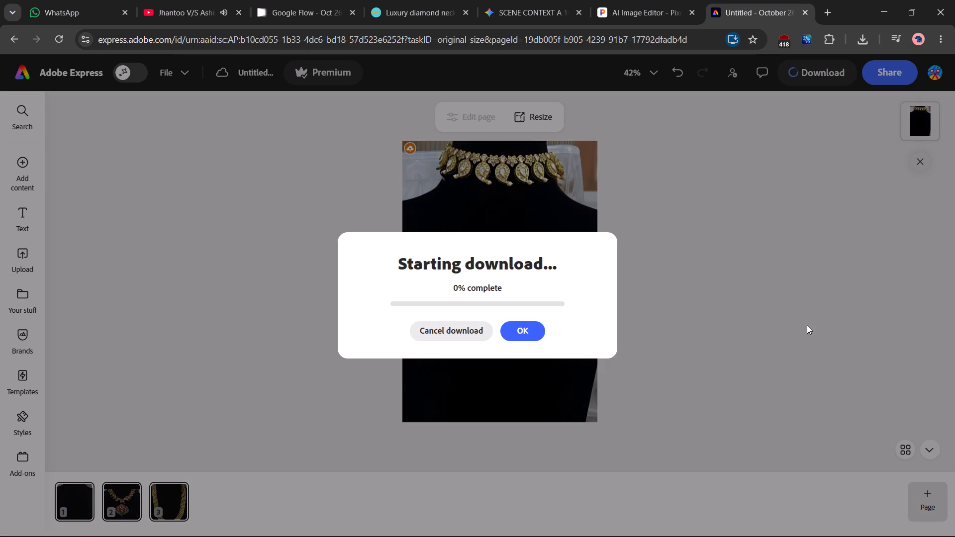
Check the browser's recent downloads for the exported zip and show it in its folder in File Explorer.
left_click(155, 4)
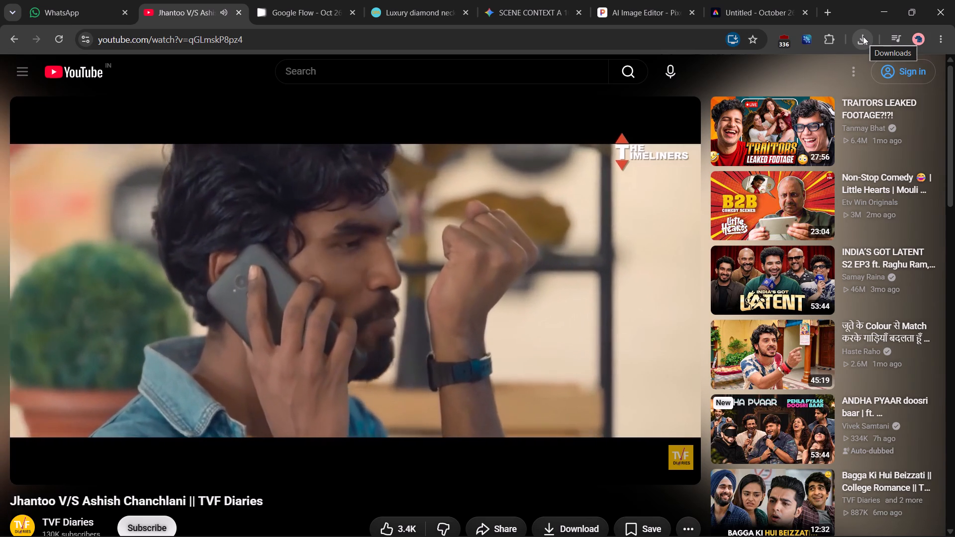
left_click(863, 36)
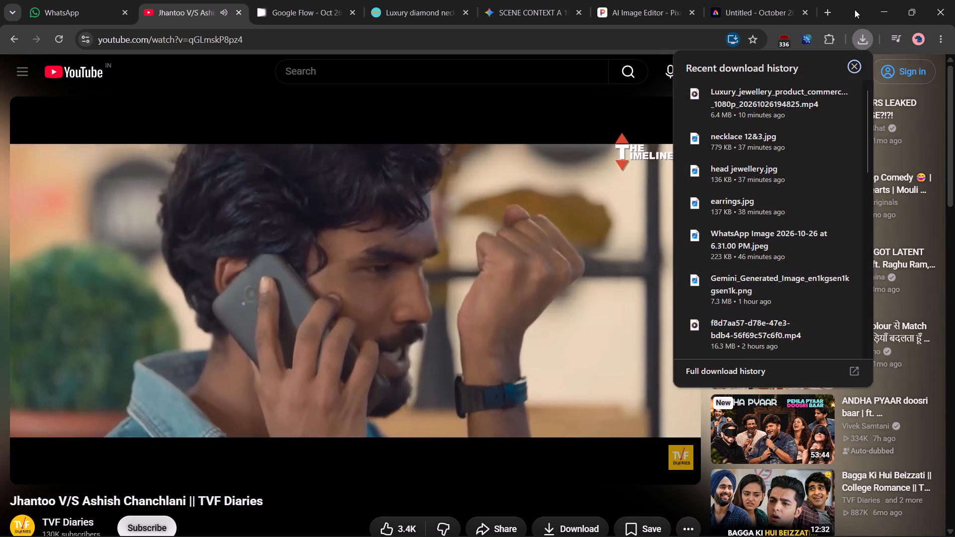
left_click(859, 0)
left_click(765, 0)
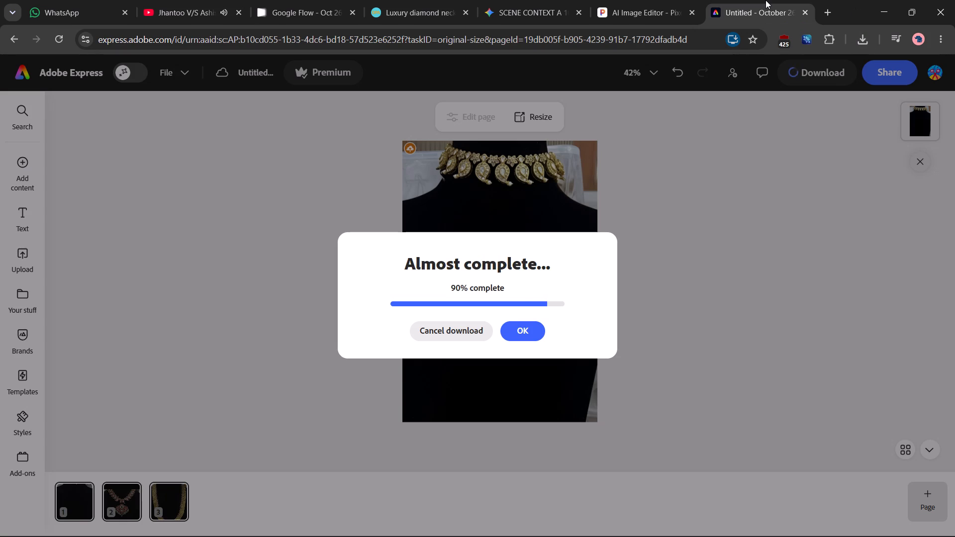
left_click(208, 0)
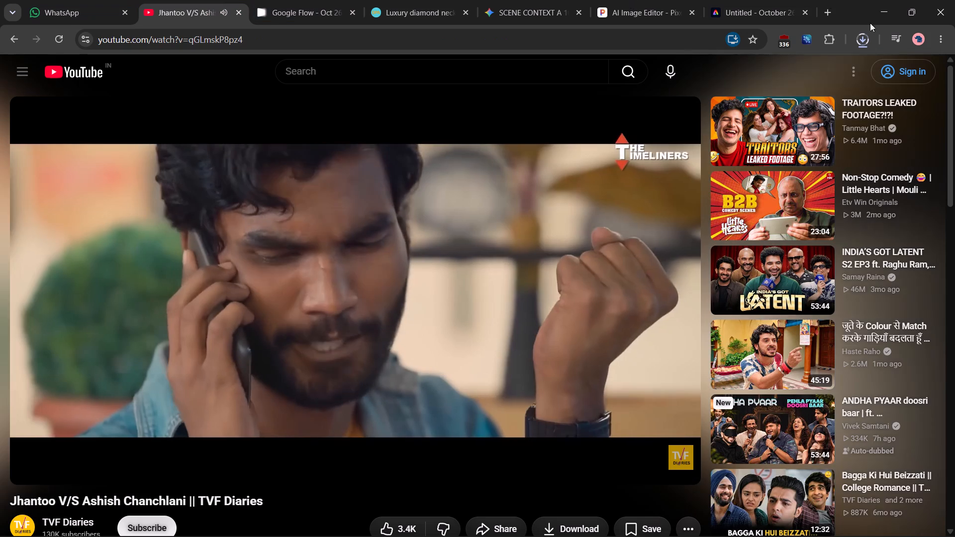
left_click(864, 44)
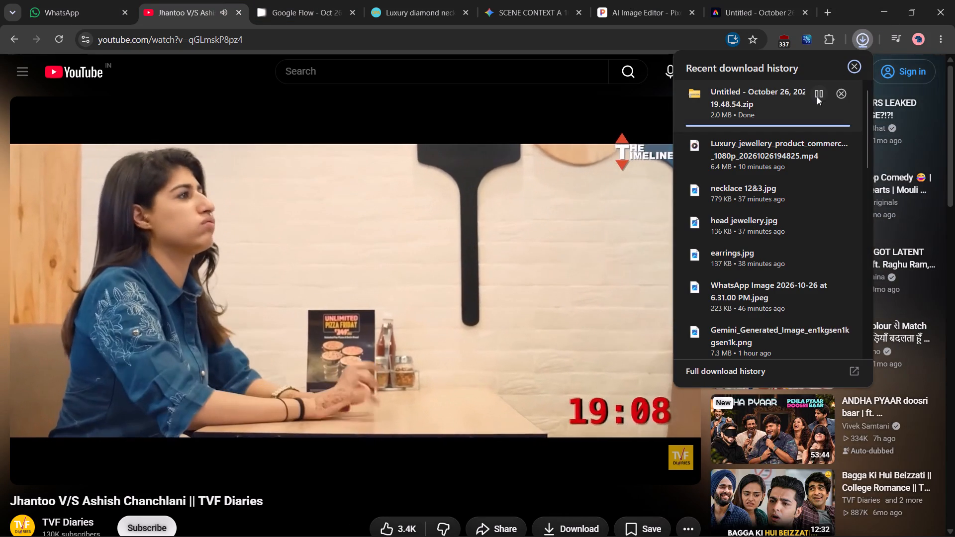
left_click(817, 95)
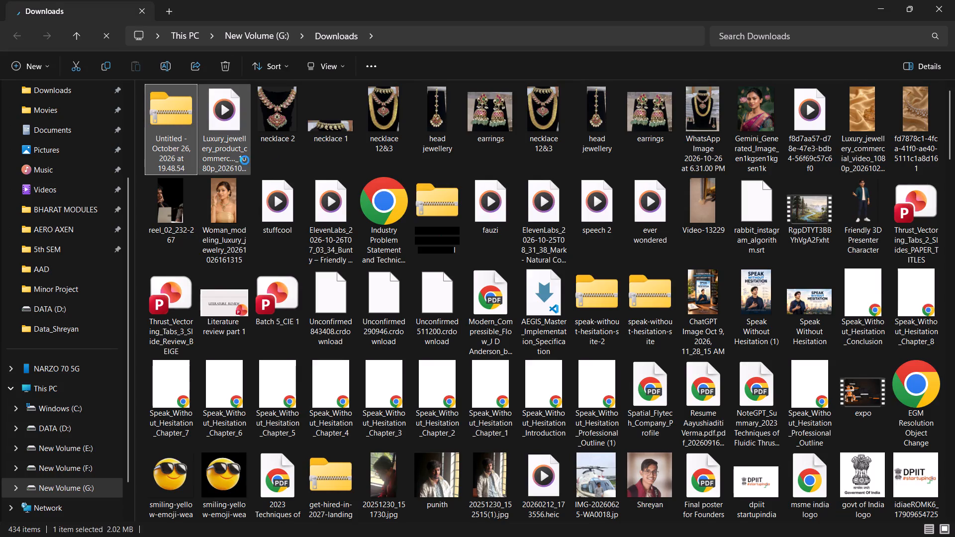
Delete the image files "necklace 2" and "necklace 1" from the Downloads folder.
left_click(288, 139)
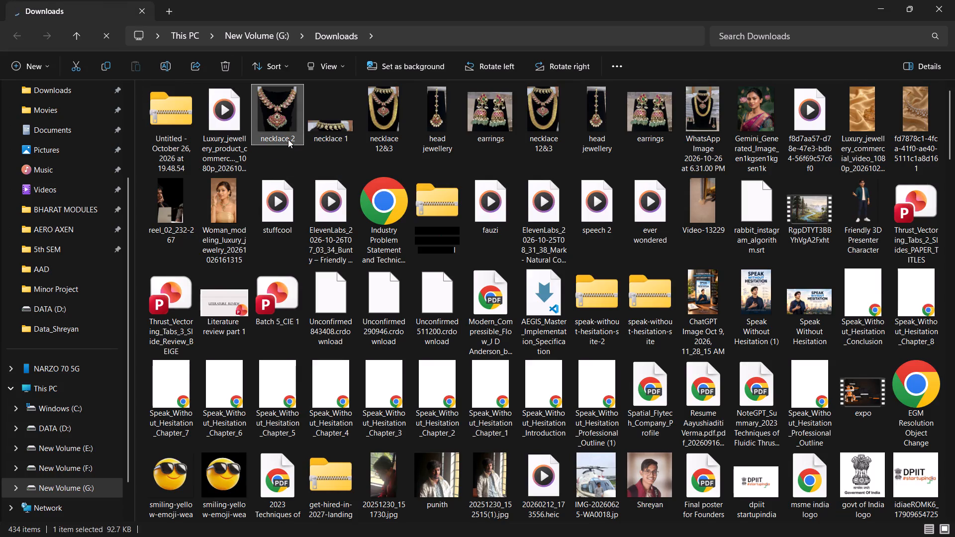
key("Delete")
left_click(287, 134)
key("Delete")
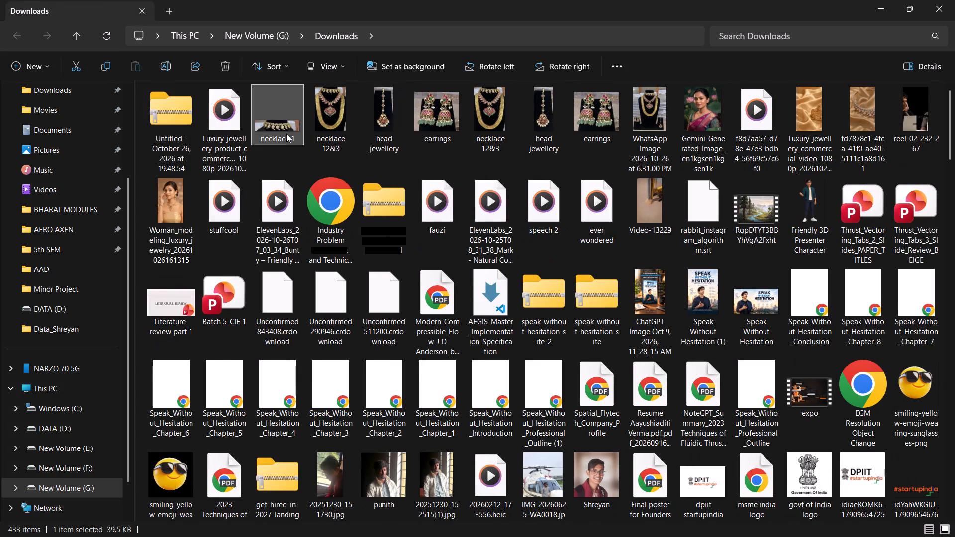
left_click(286, 134)
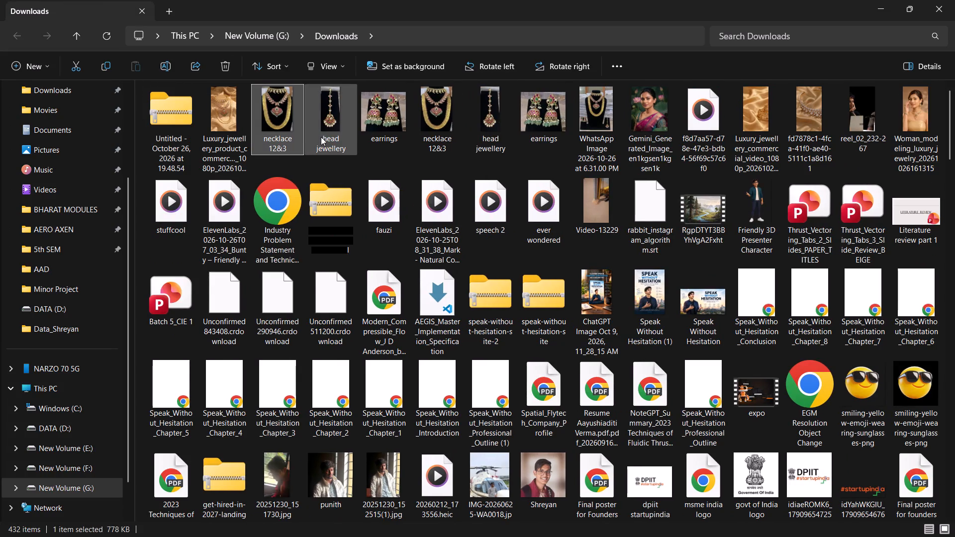
Extract the "Untitled - October 26, 2026 at 19.48.54" zip with G:\Downloads\ as the destination.
left_click(185, 138)
left_click(394, 59)
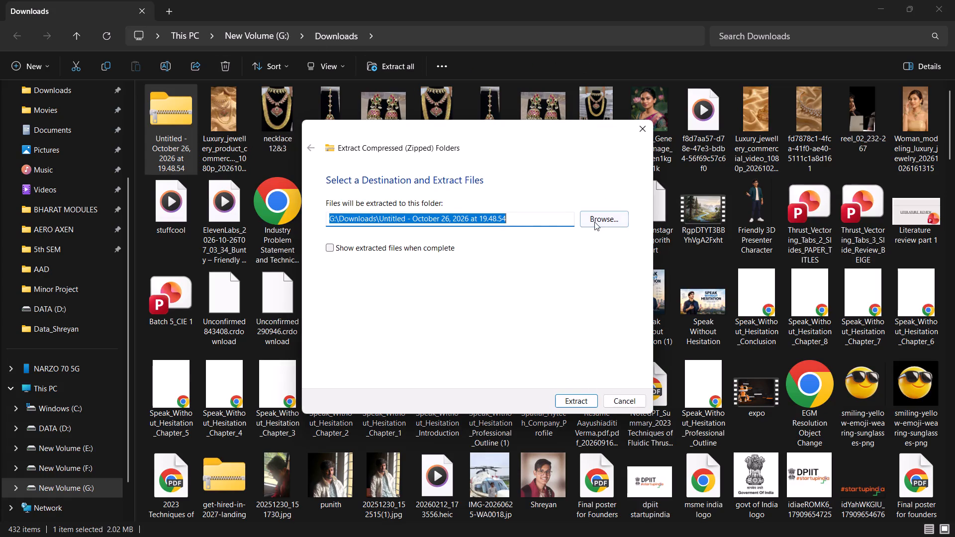
left_click(528, 221)
key("BackSpace")
key("BackSpace")
key("BackSpace")
key("BackSpace")
key("BackSpace")
key("BackSpace")
key("BackSpace")
key("BackSpace")
key("BackSpace")
key("BackSpace")
key("BackSpace")
key("BackSpace")
key("BackSpace")
key("BackSpace")
key("BackSpace")
key("BackSpace")
key("BackSpace")
key("BackSpace")
key("BackSpace")
key("BackSpace")
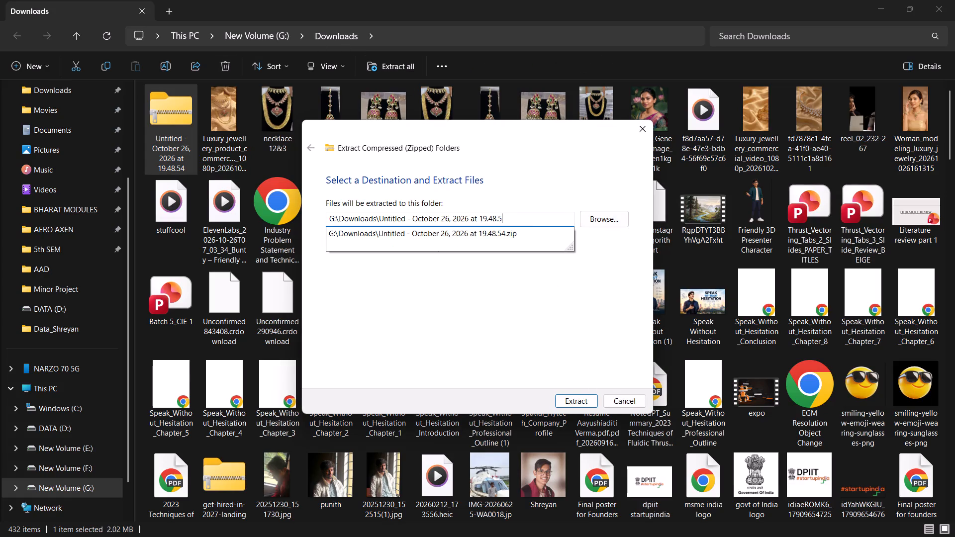
key("BackSpace")
key("BackSpace")
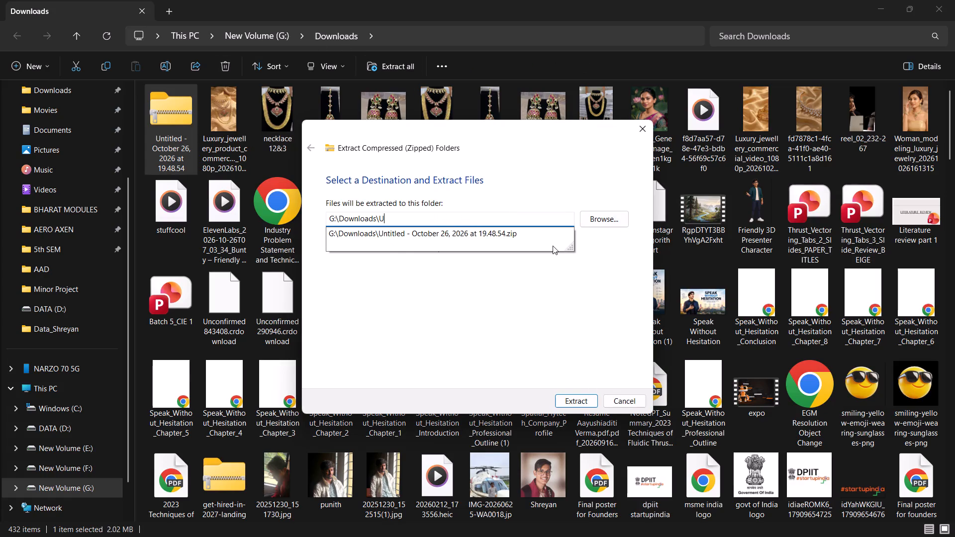
key("BackSpace")
left_click(590, 397)
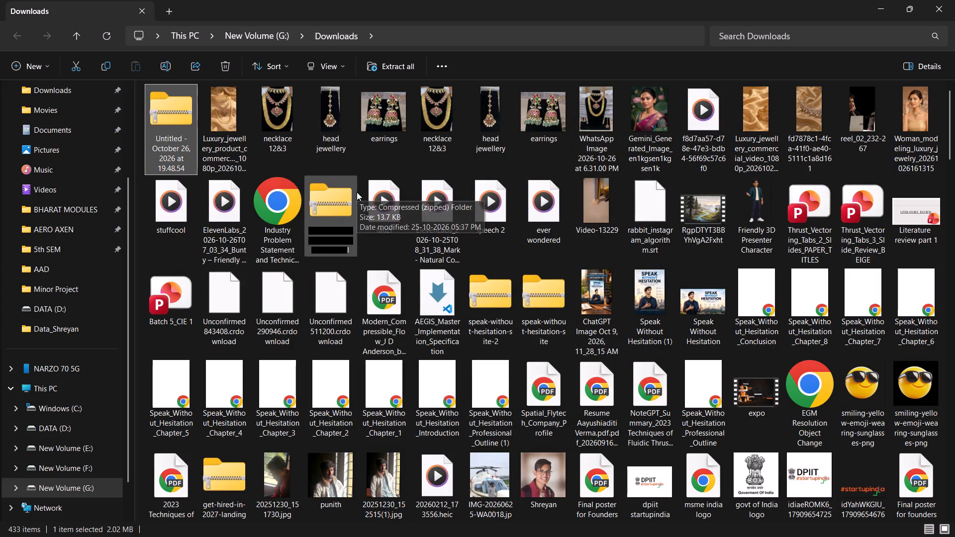
Refresh the Downloads folder and look through it for the extracted files.
left_click(110, 38)
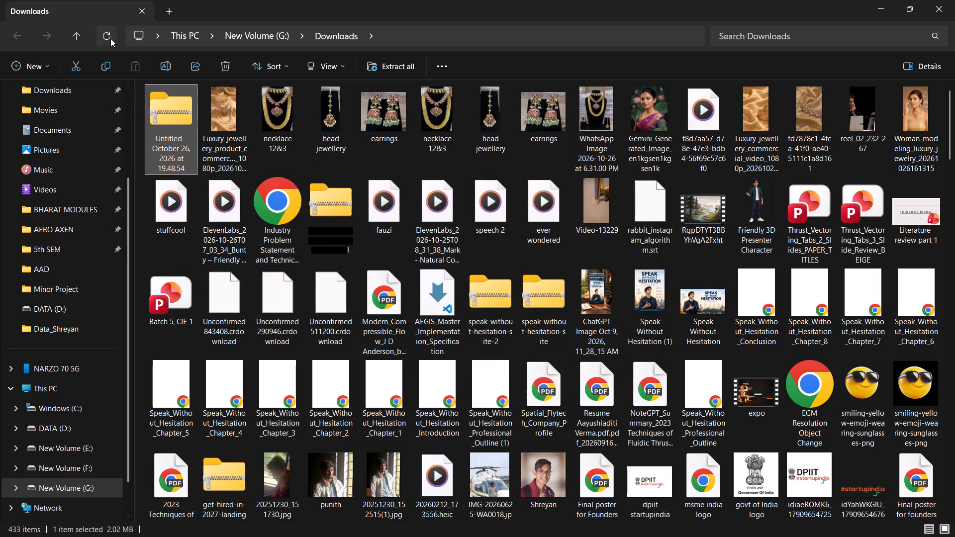
left_click(109, 41)
scroll(547, 384, "down", 16)
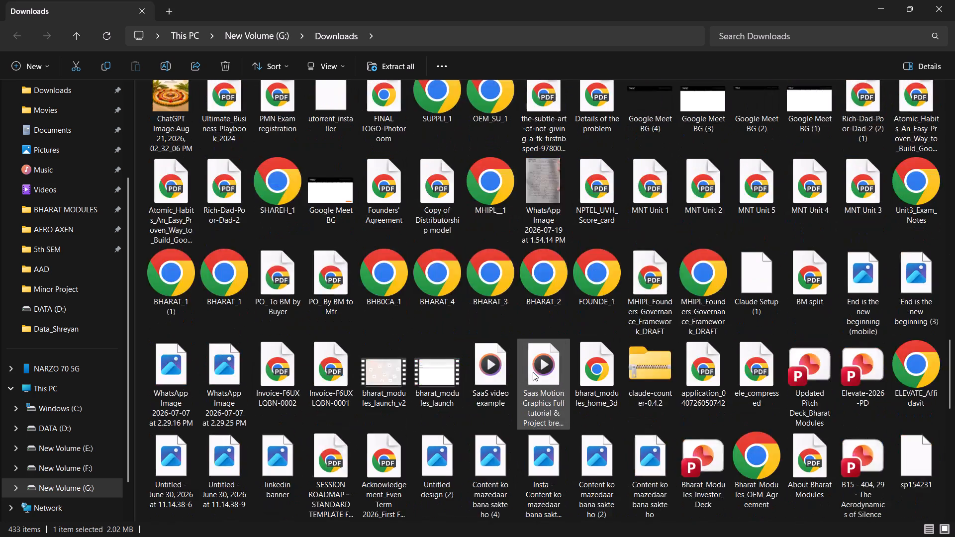
left_click_drag(954, 442, 954, 72)
left_click(113, 39)
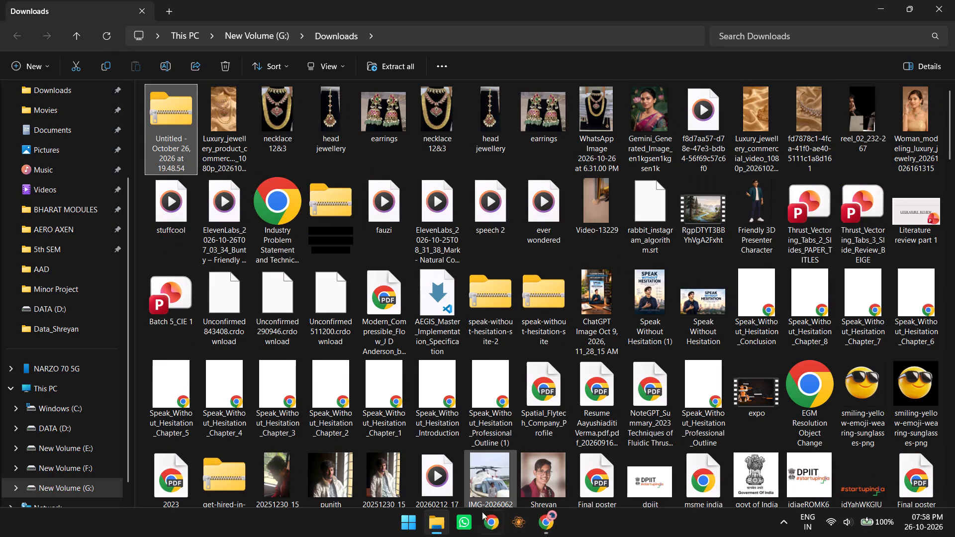
Extract the same zip again, into G:\Downloads\Untitled - October 26, 2026 at 19.48.54.
left_click(392, 67)
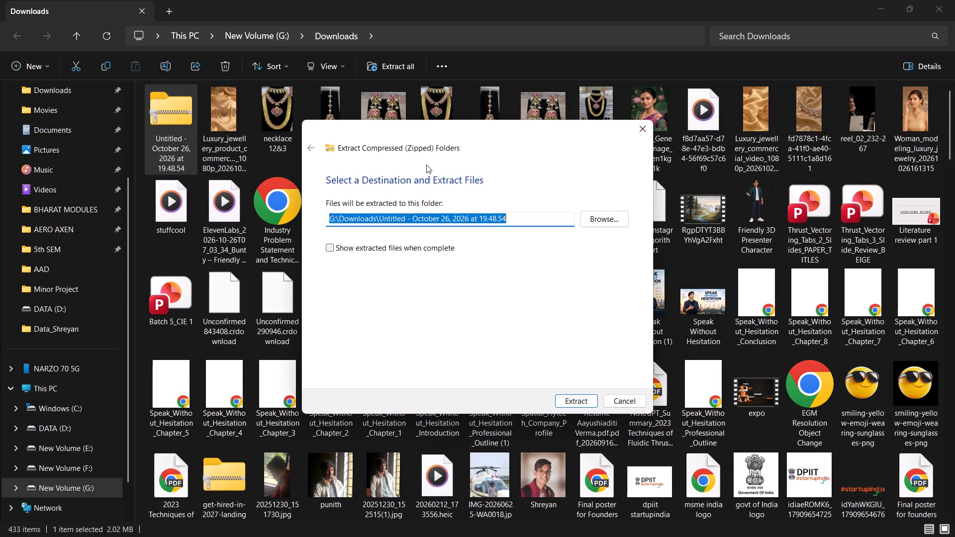
left_click(529, 220)
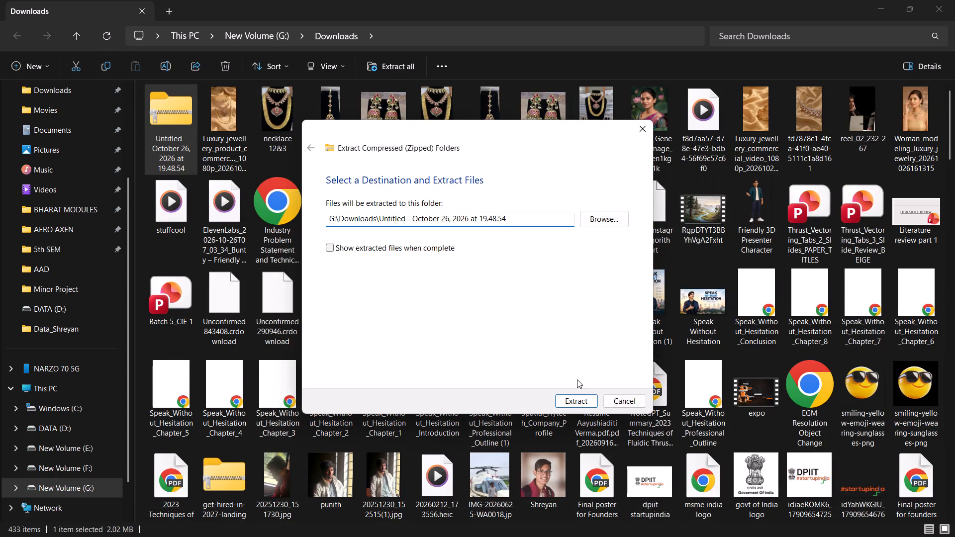
left_click(575, 395)
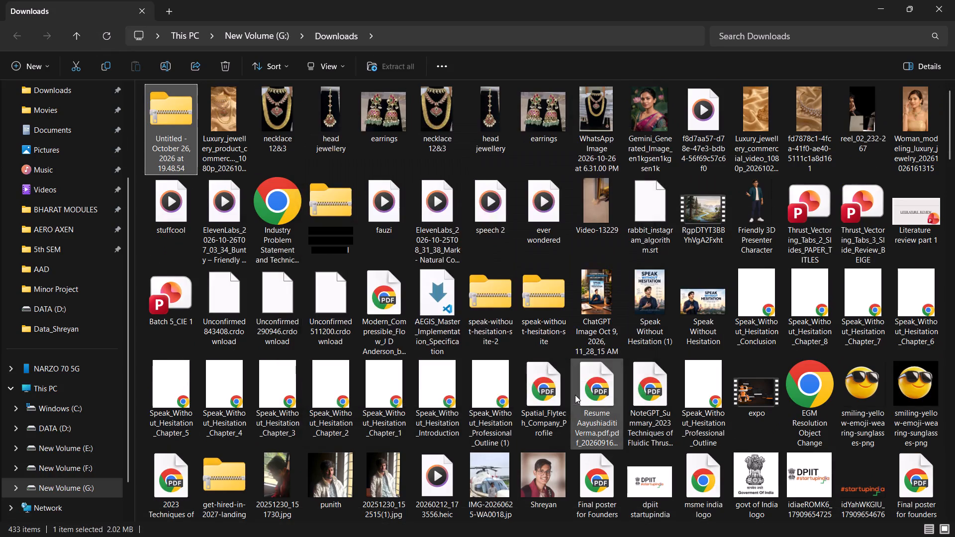
Refresh Downloads and open the extracted folder "Untitled - October 26, 2026 at 19.48.54".
left_click(104, 38)
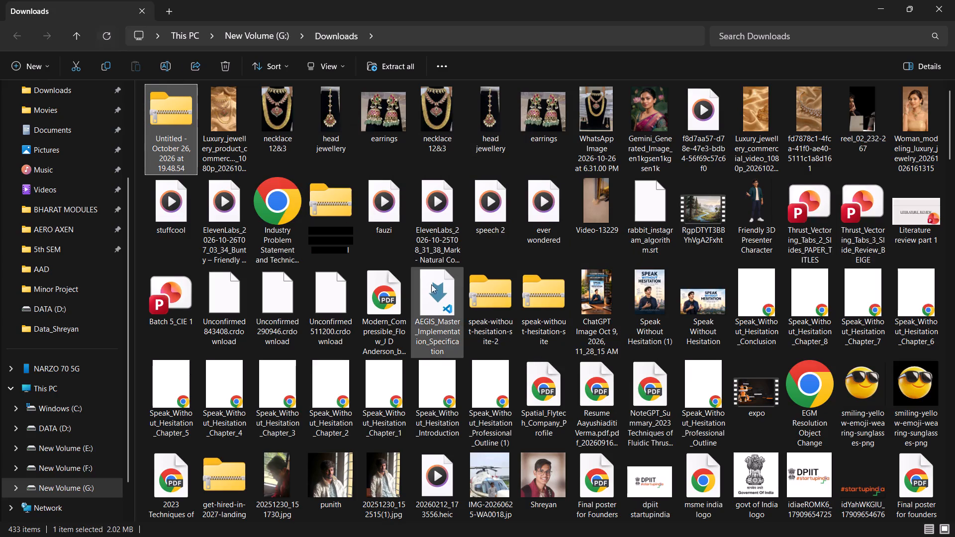
scroll(625, 268, "down", 5)
scroll(627, 267, "up", 1)
scroll(627, 267, "down", 1)
left_click_drag(948, 247, 954, 339)
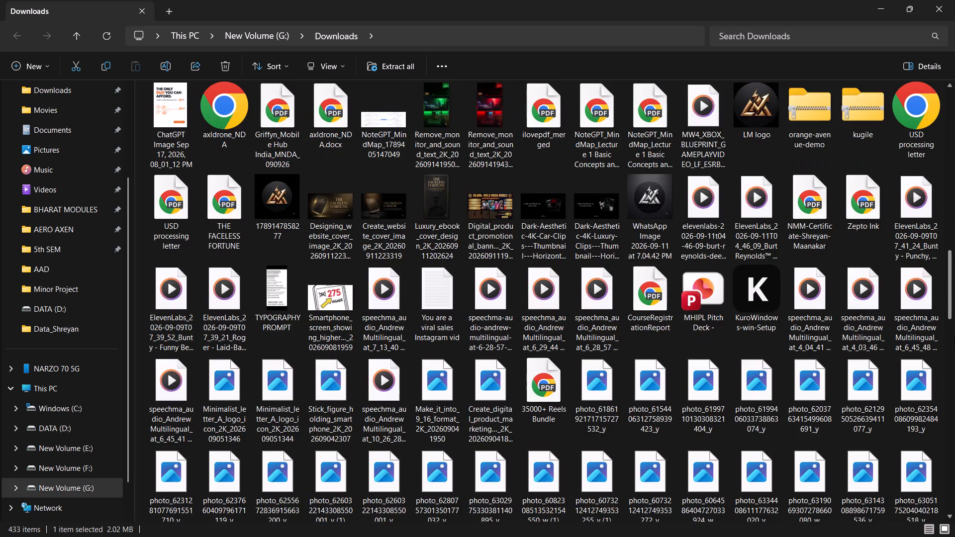
left_click_drag(954, 339, 954, 499)
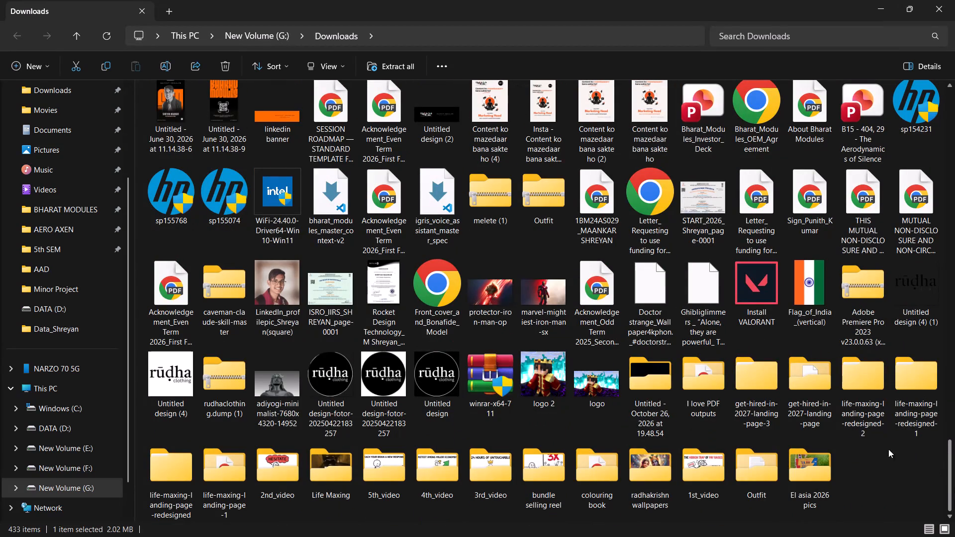
double_click(652, 411)
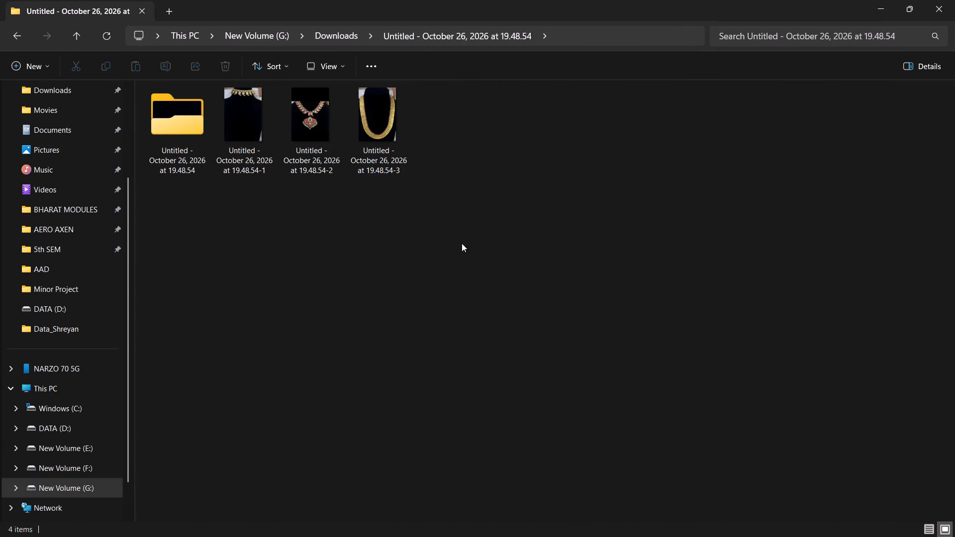
Rename the three extracted necklace images ending in -1, -2 and -3 as 1, 2 and 3 respectively.
left_click_drag(516, 177, 256, 135)
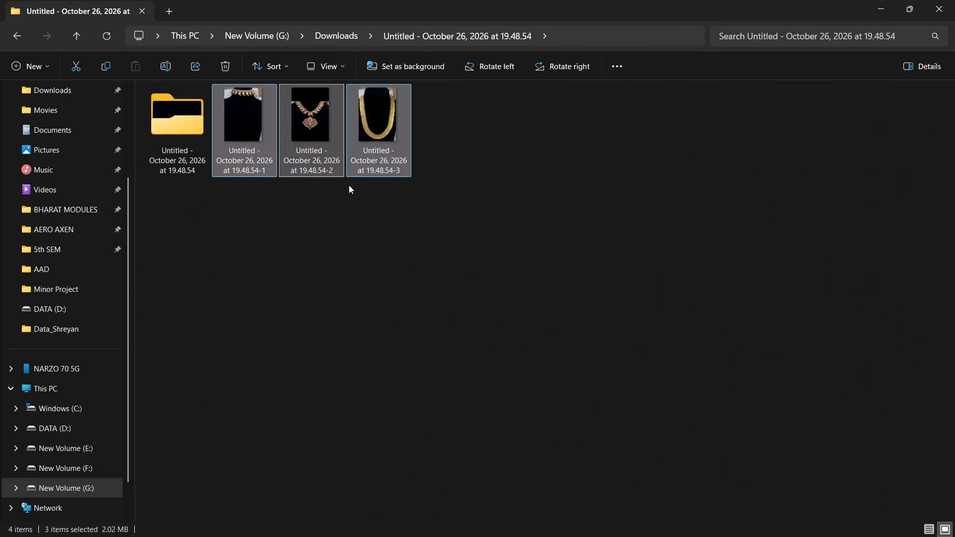
left_click(387, 152)
left_click(251, 163)
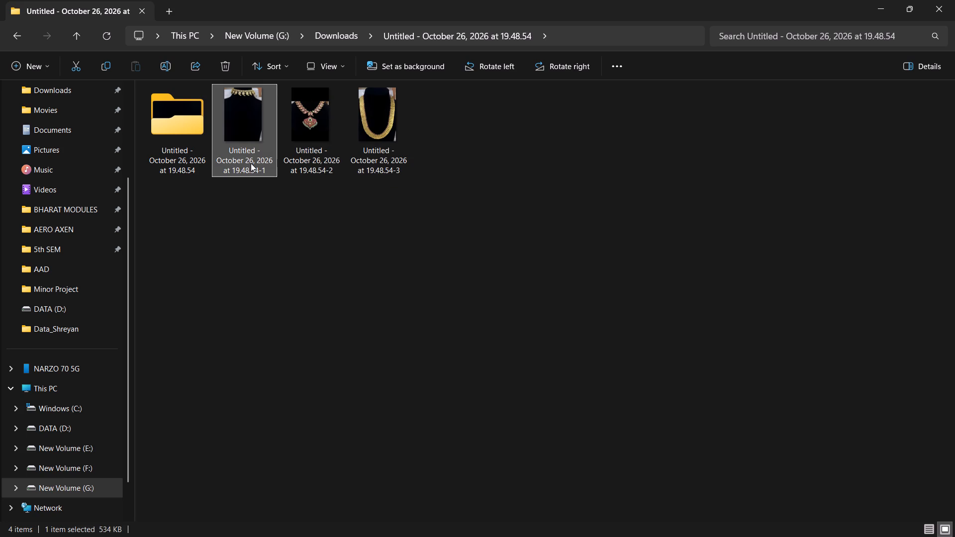
left_click(251, 163)
key("1")
key("Return")
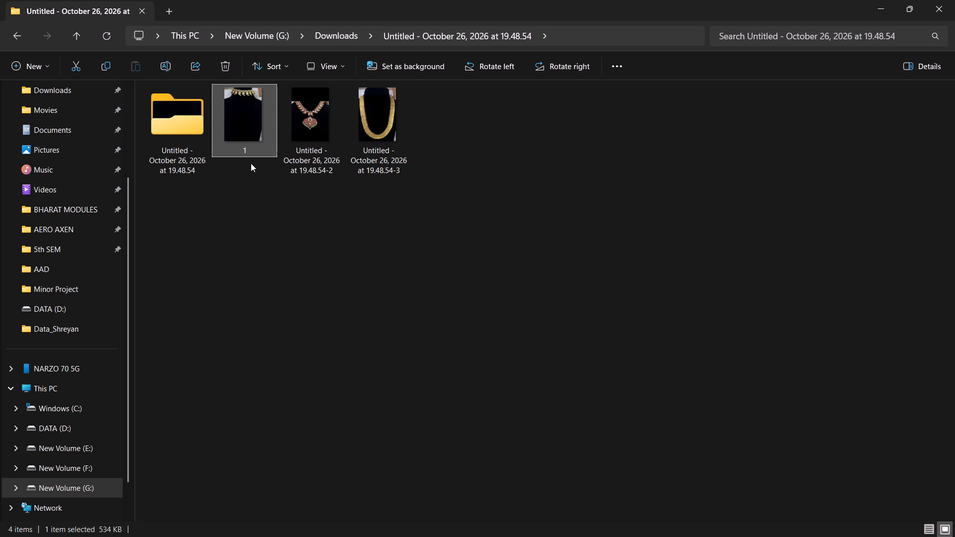
left_click(311, 167)
left_click(311, 167)
key("2")
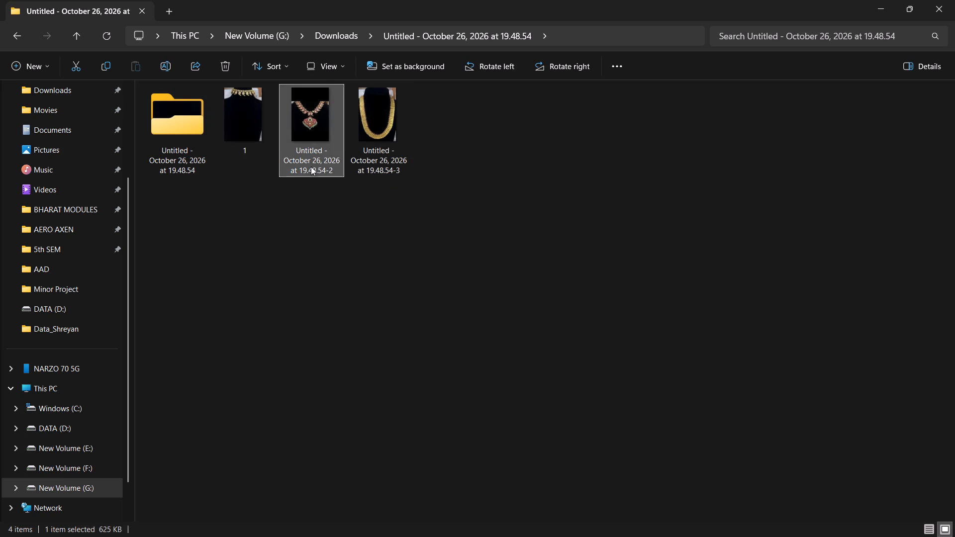
key("2")
key("Return")
left_click(383, 160)
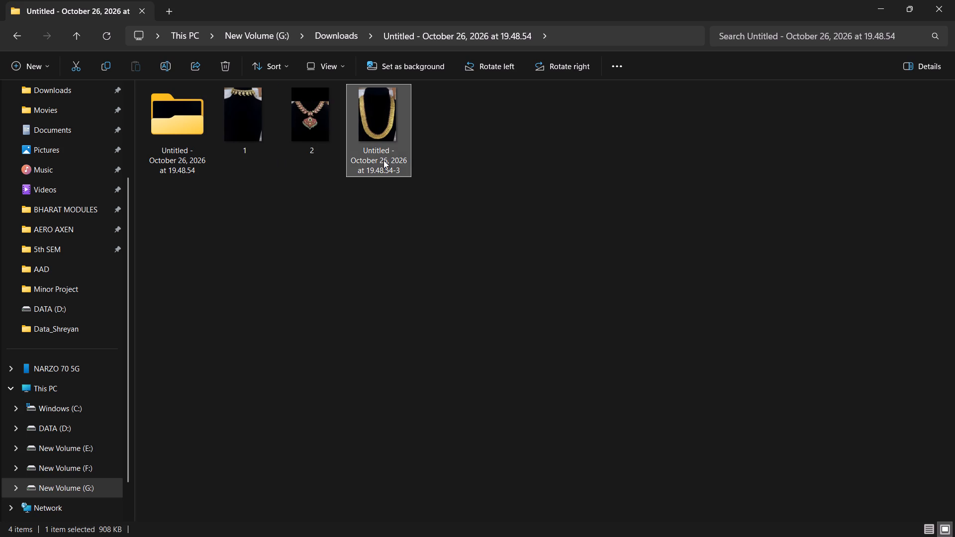
left_click(383, 160)
key("3")
key("Return")
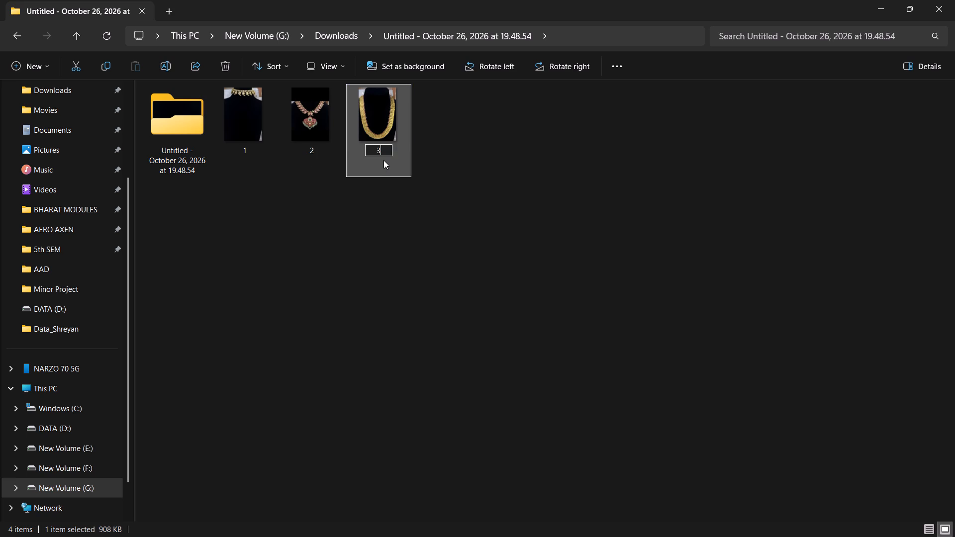
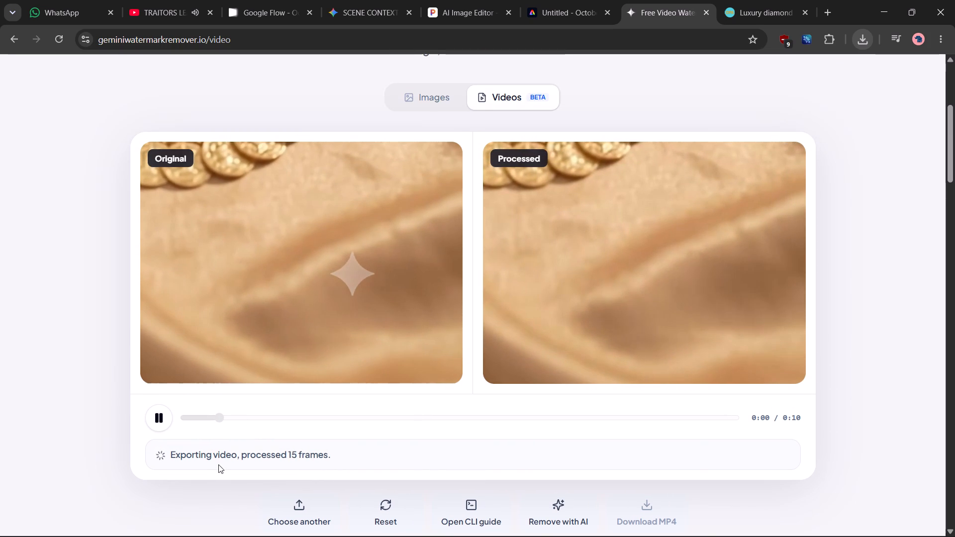
Search the computer for CapCut and launch it.
left_click(147, 0)
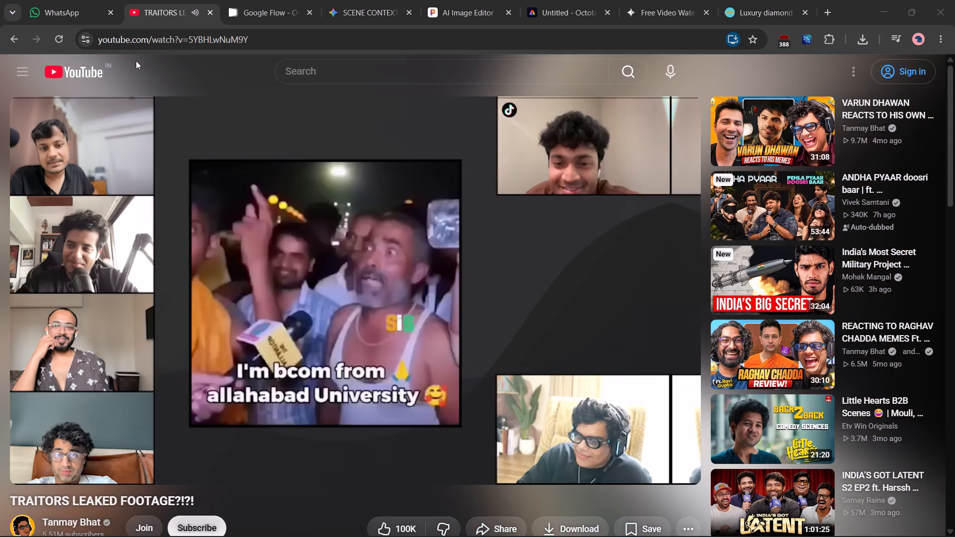
key("c")
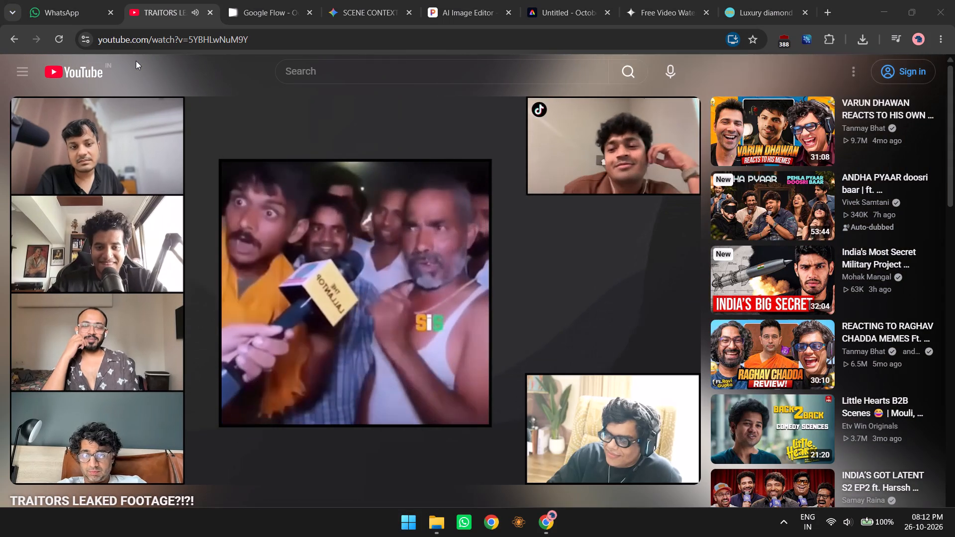
type("ca")
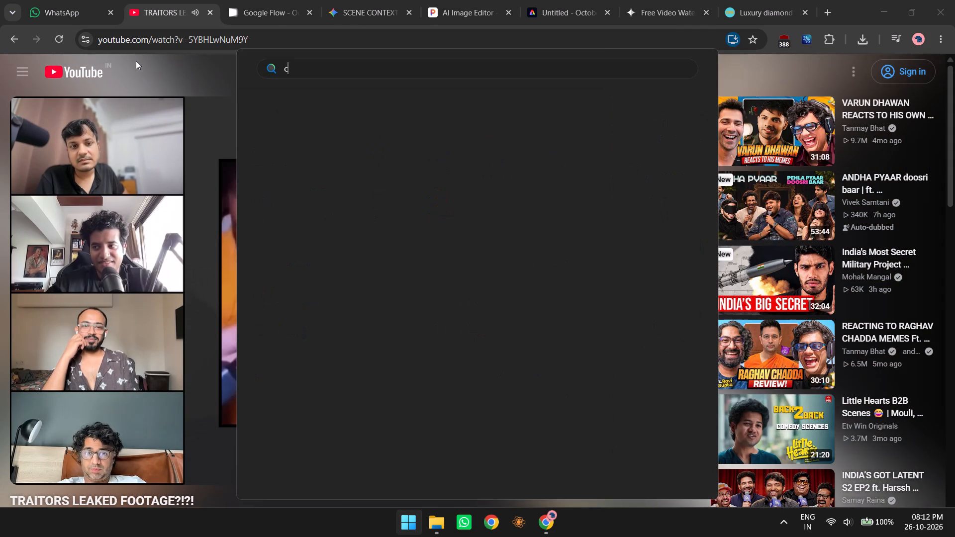
key("p")
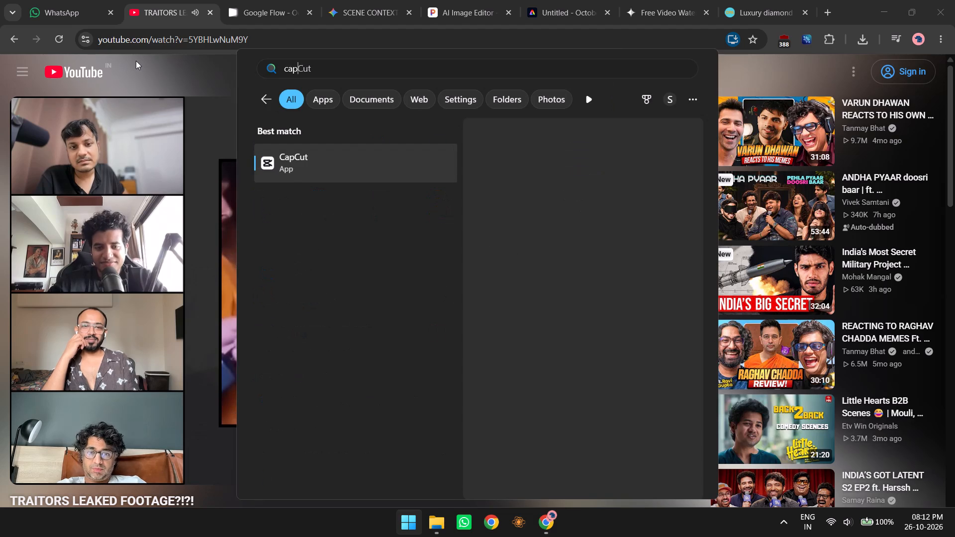
left_click(291, 165)
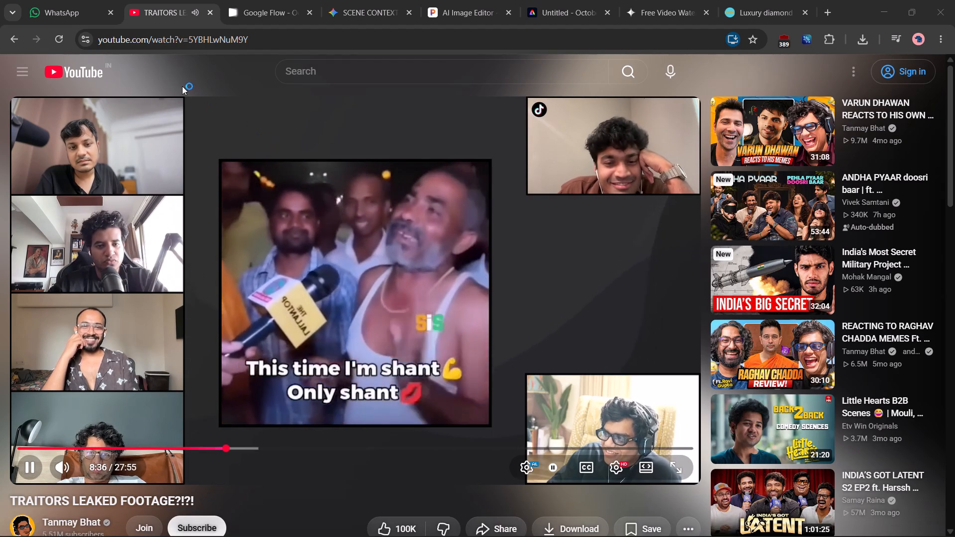
Check the progress of the local watermark removal export between stretches of watching the YouTube video.
left_click(154, 65)
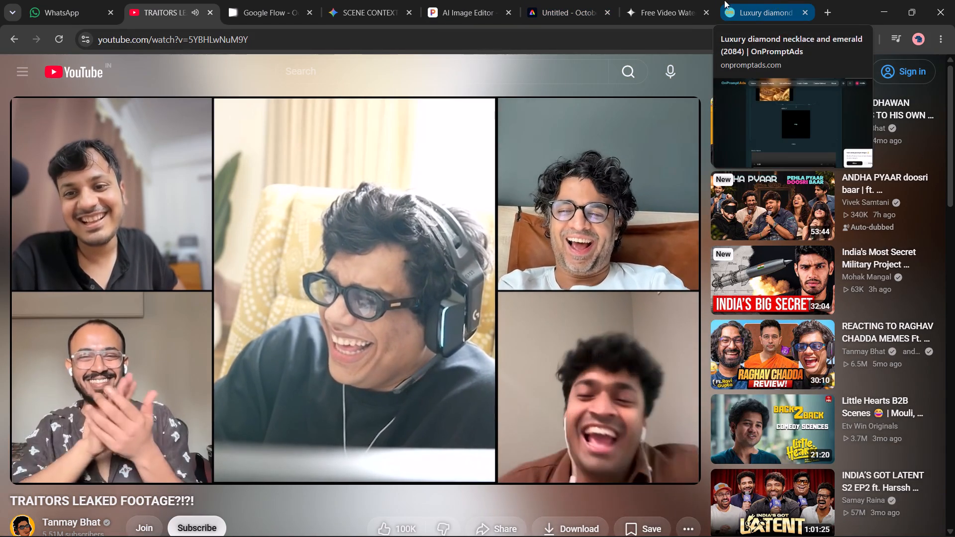
left_click(639, 0)
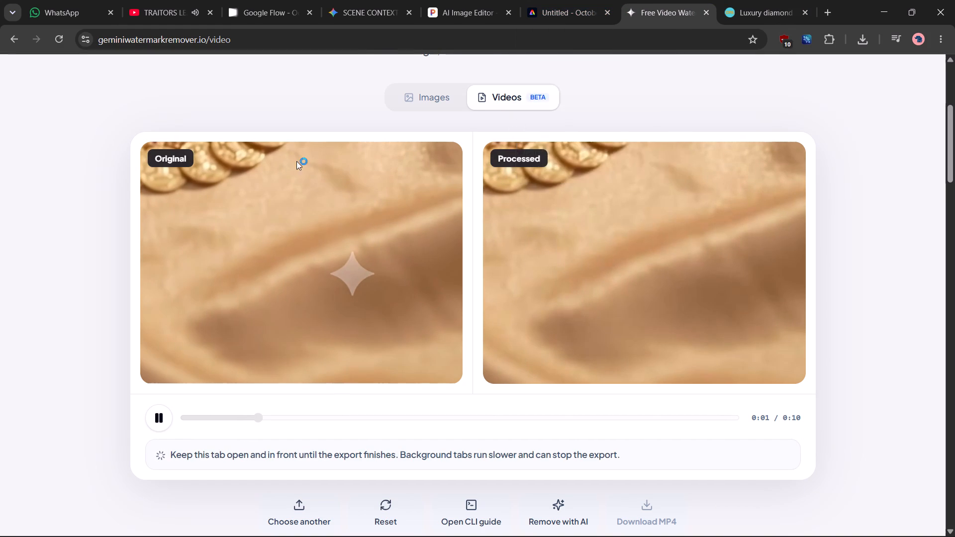
scroll(282, 163, "up", 5)
left_click(149, 0)
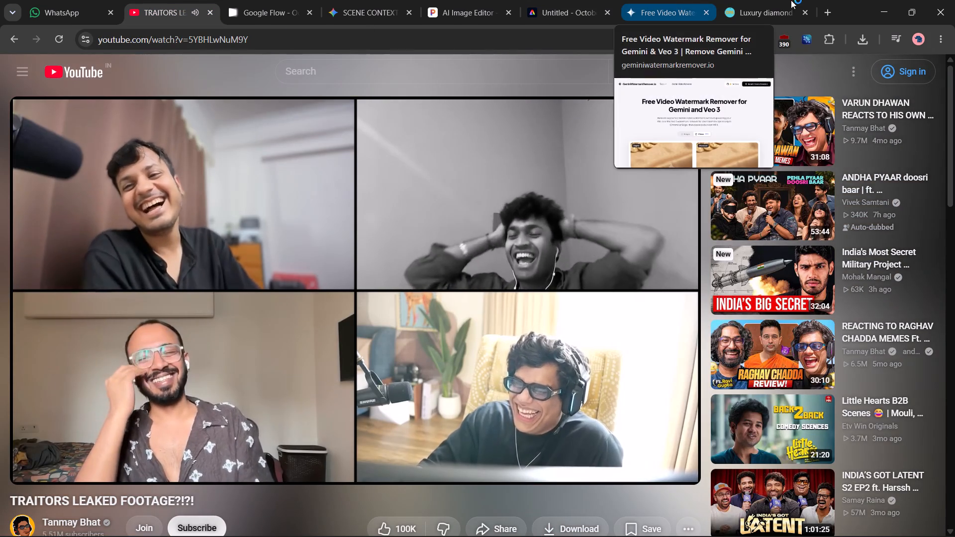
left_click(840, 0)
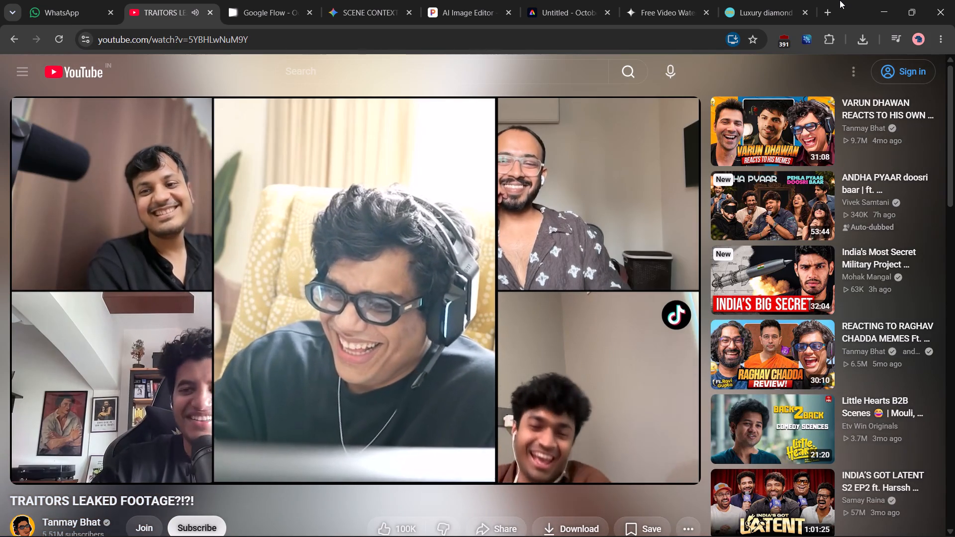
left_click(696, 0)
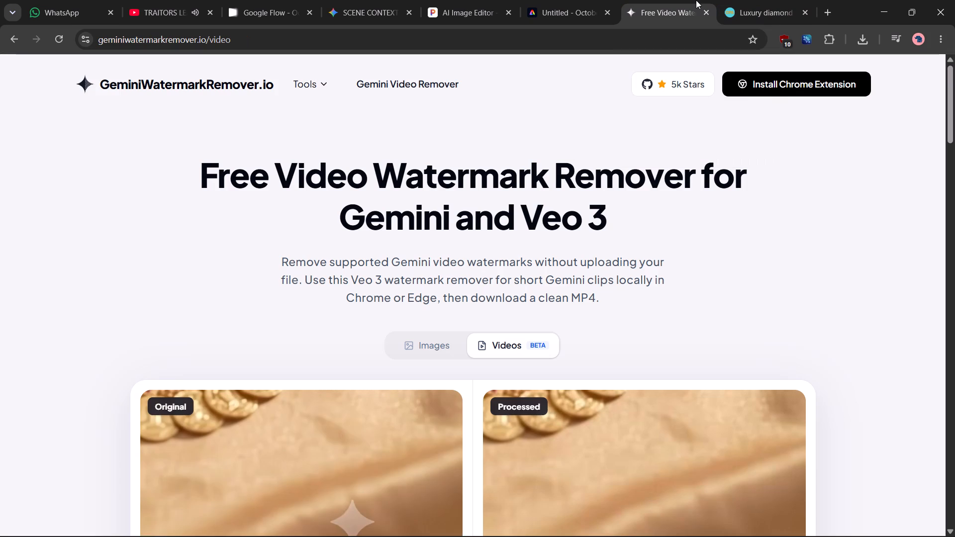
scroll(681, 200, "down", 4)
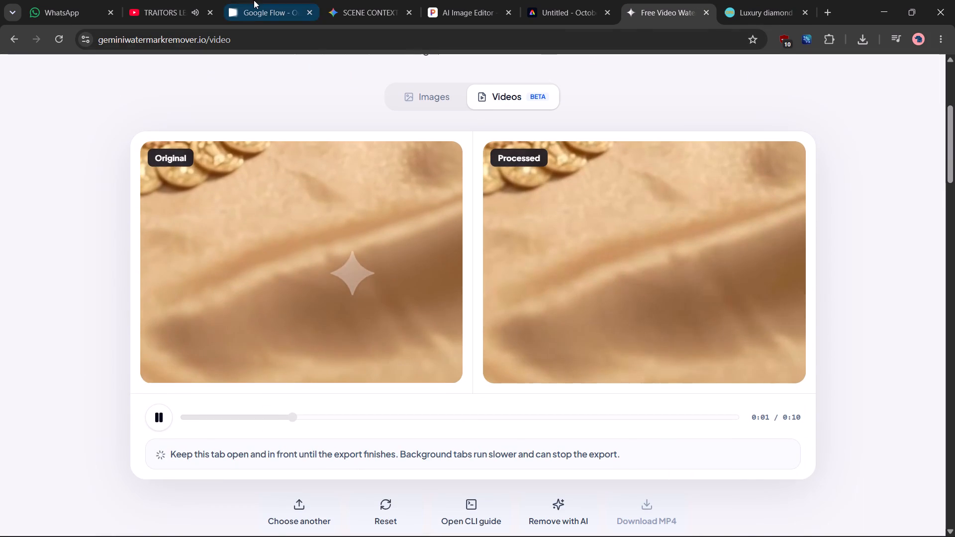
left_click(143, 0)
left_click(162, 77)
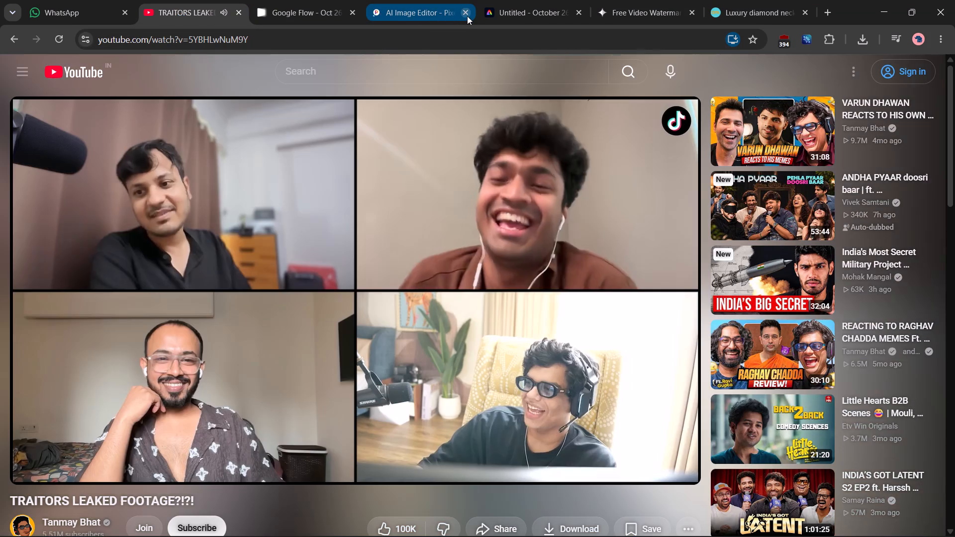
left_click(467, 16)
left_click(465, 16)
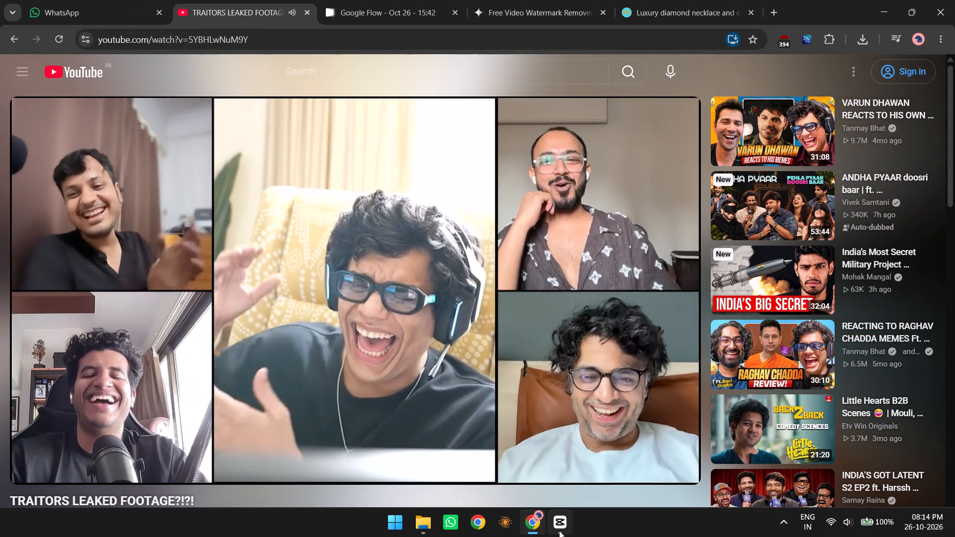
Switch to CapCut and create a new project.
left_click(559, 531)
left_click(414, 109)
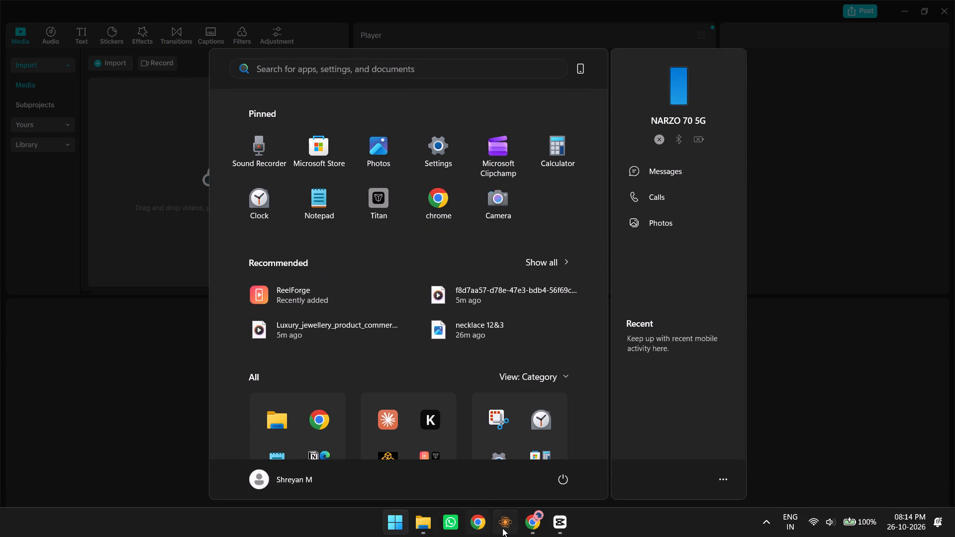
Open a recent video file in the media player, close the player and return to the YouTube video.
left_click(528, 517)
left_click(341, 320)
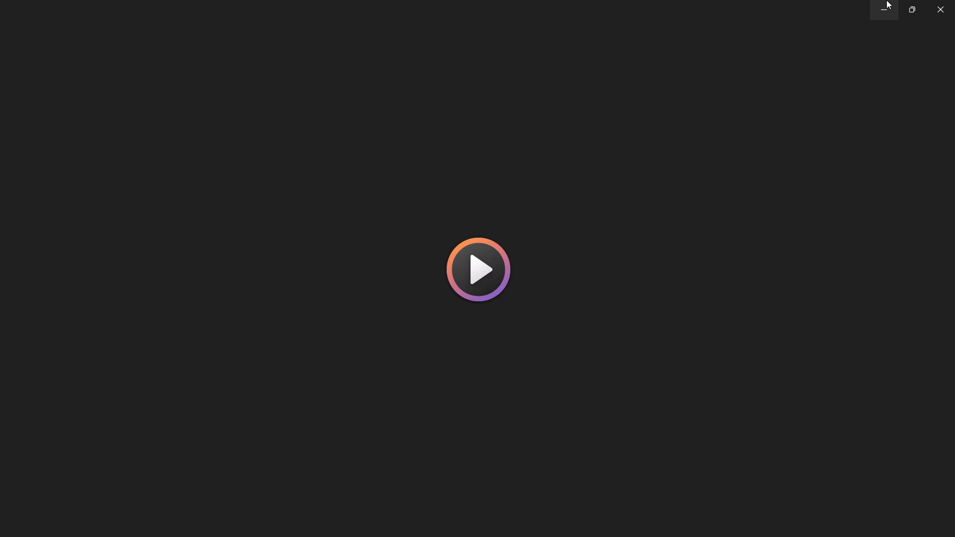
left_click(954, 0)
left_click(196, 349)
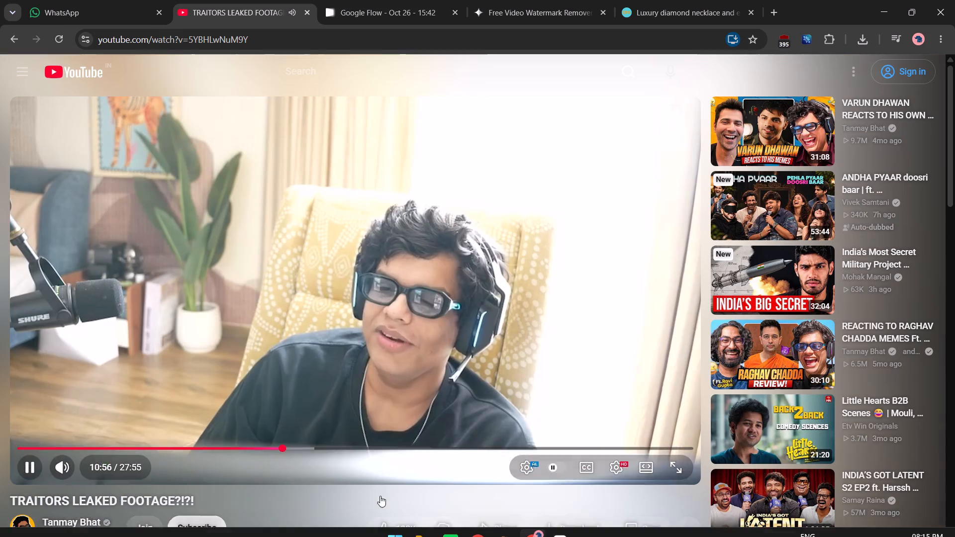
Open the watermark-removed Gemini video from the Downloads folder in the media player, and close the player.
left_click(427, 524)
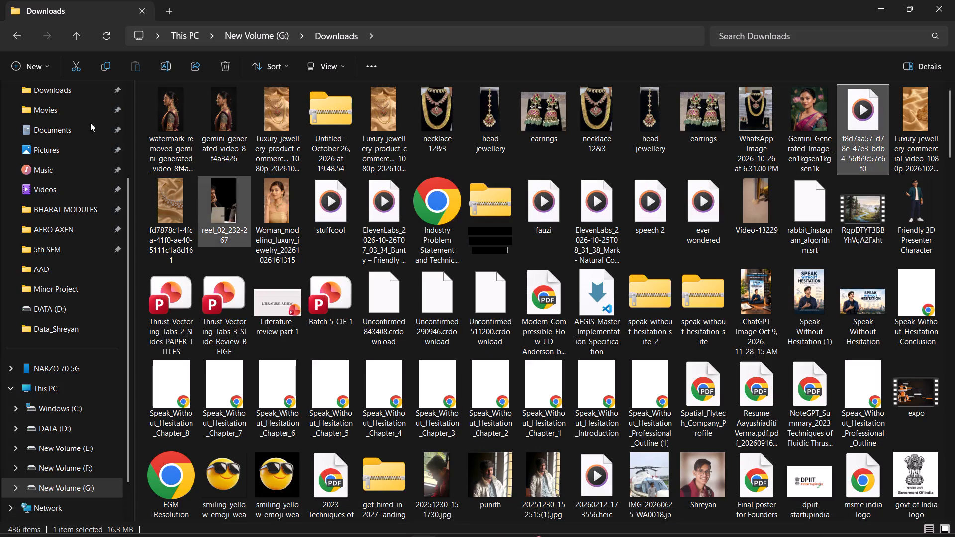
left_click(101, 38)
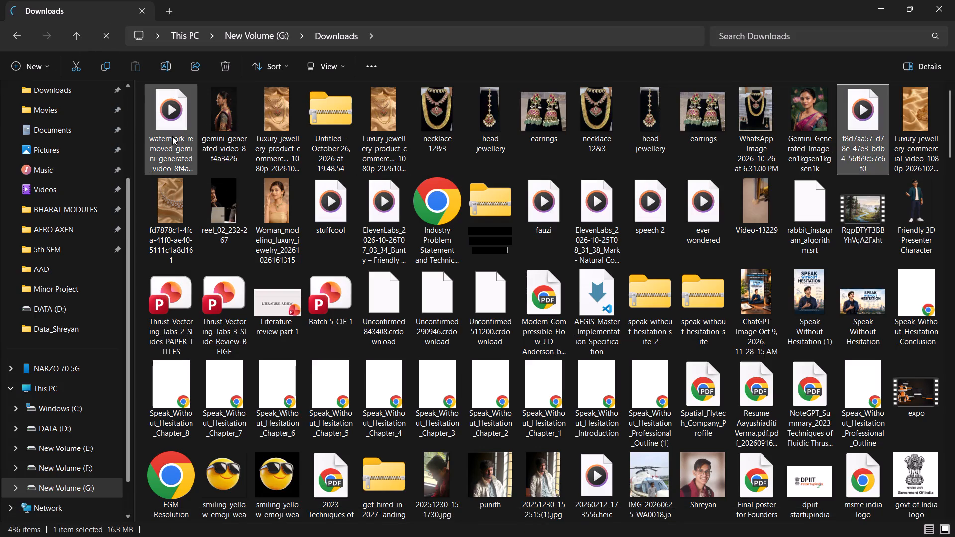
double_click(180, 131)
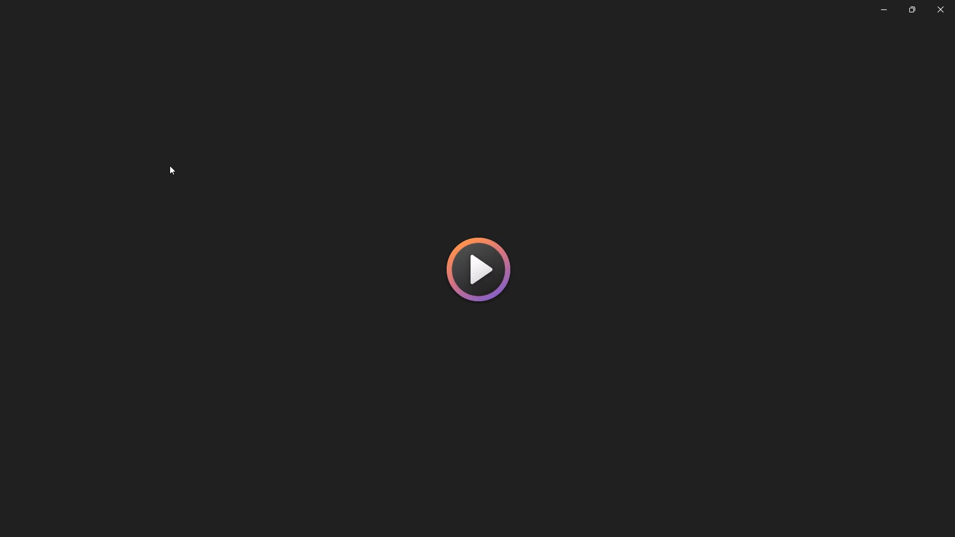
left_click(954, 0)
Add the watermark-removed Gemini video from Downloads to the timeline of the CapCut project.
left_click_drag(162, 126, 299, 266)
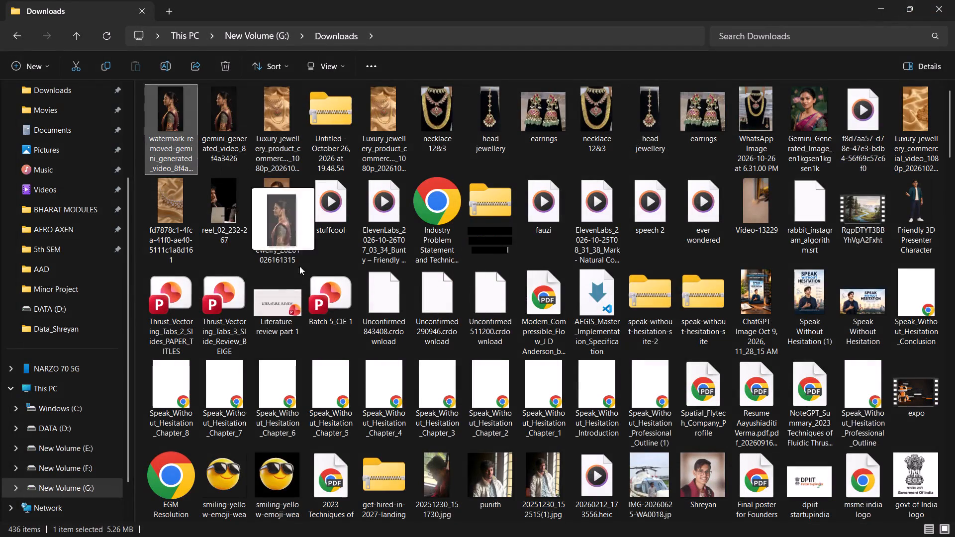
left_click_drag(299, 266, 191, 192)
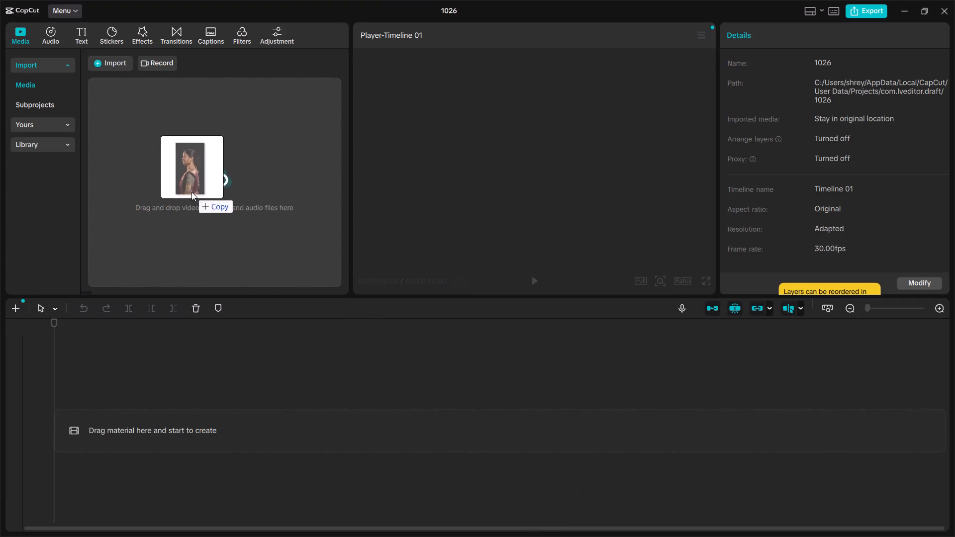
left_click_drag(191, 192, 138, 436)
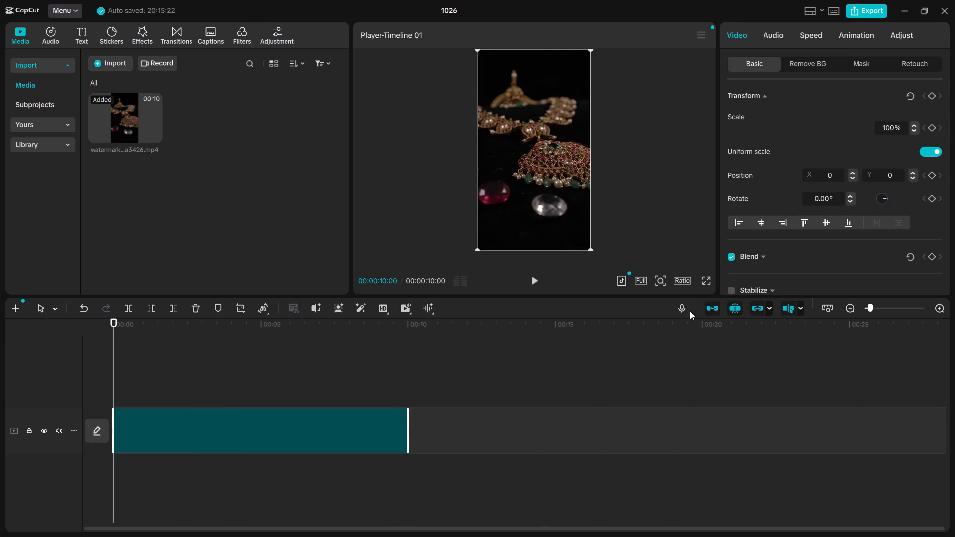
Set the project's aspect ratio to 9:16.
left_click(685, 284)
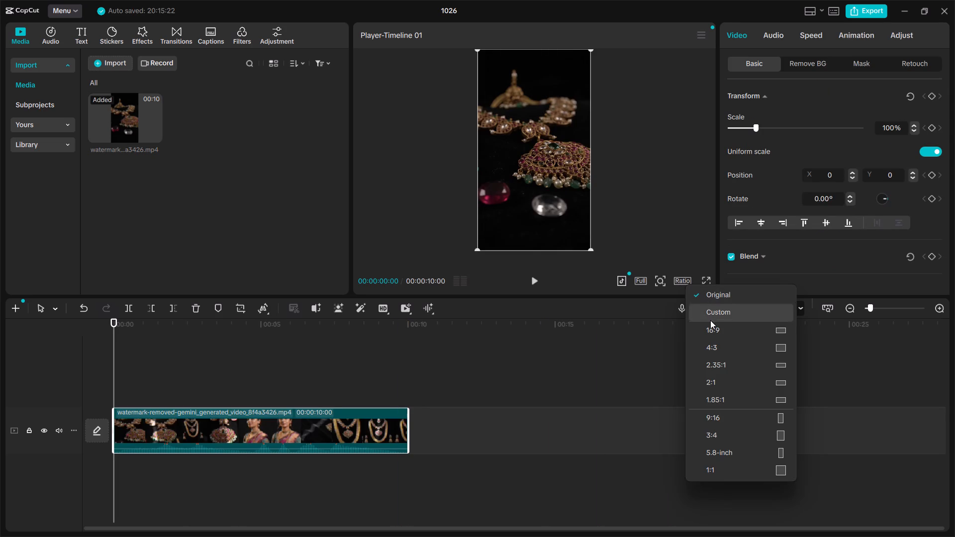
left_click(715, 418)
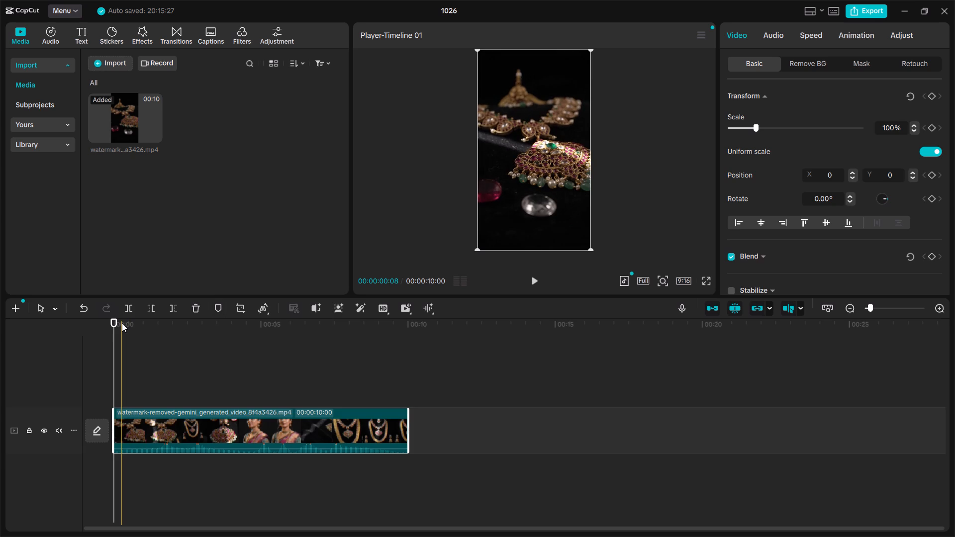
Split the video clip at 00:00:03:17, at the end of the necklace pendant close-up.
left_click(200, 332)
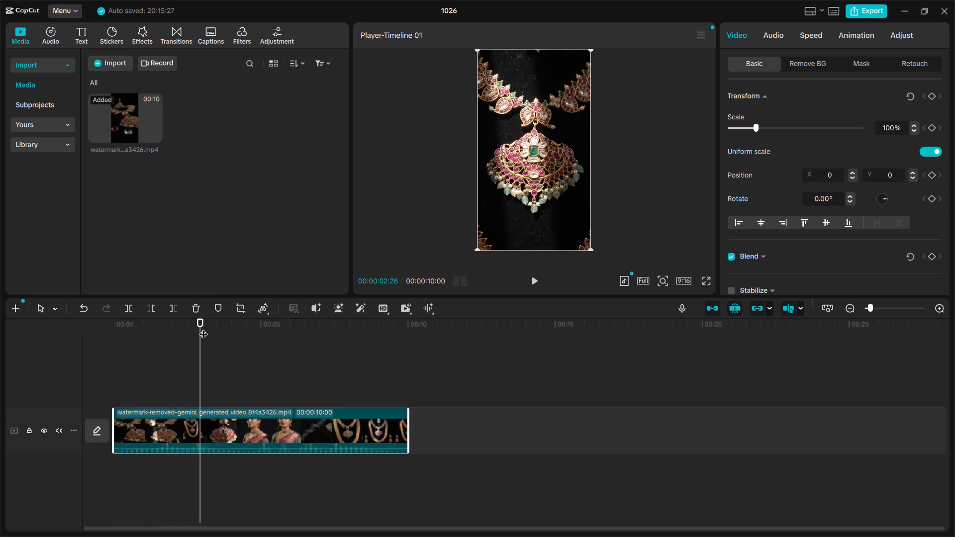
key("Right")
key("Right")
key("Right")
key("Right")
key("Right")
key("Right")
key("Right")
key("Right")
key("Right")
key("Right")
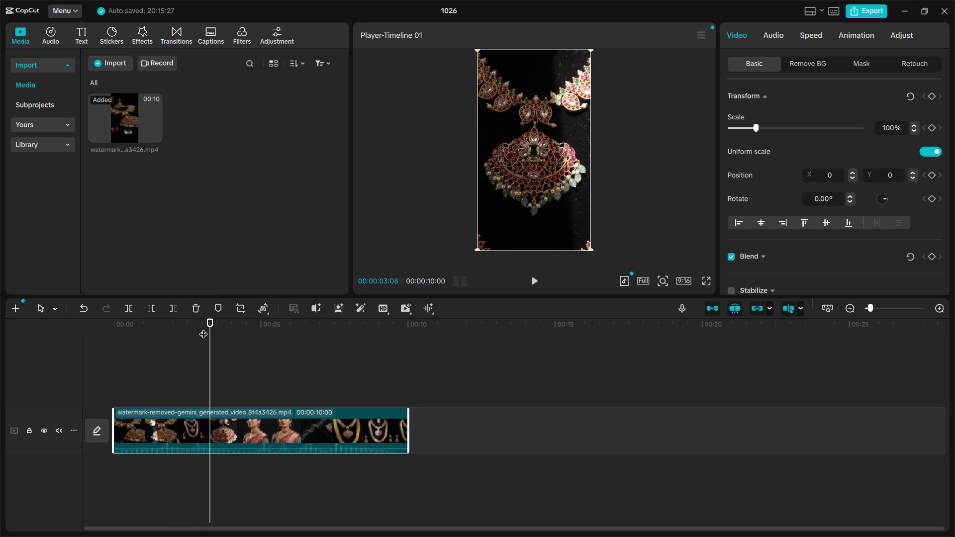
key("Right")
key("Right")
key("Right")
key("Right")
key("Right")
key("Right")
key("Right")
key("Right")
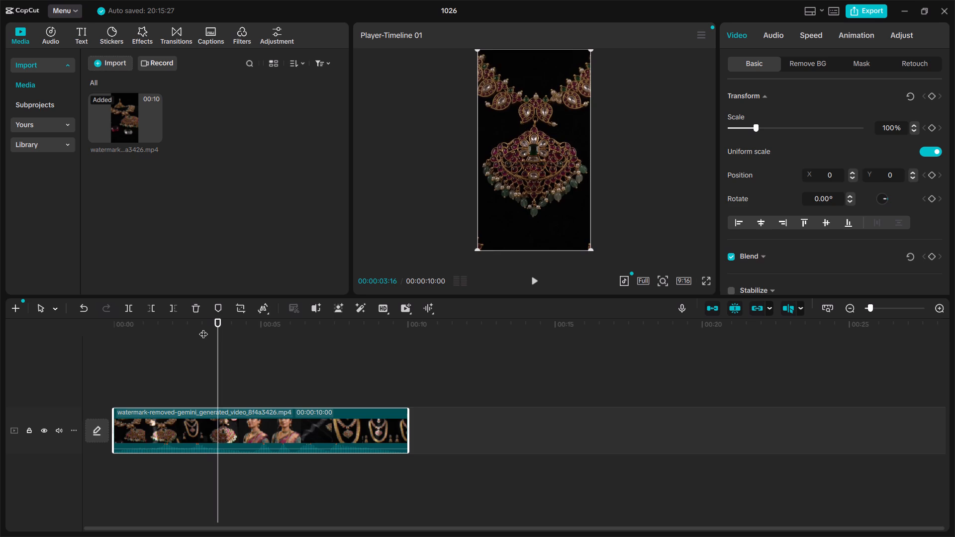
key("Right")
key("Right")
key("Left")
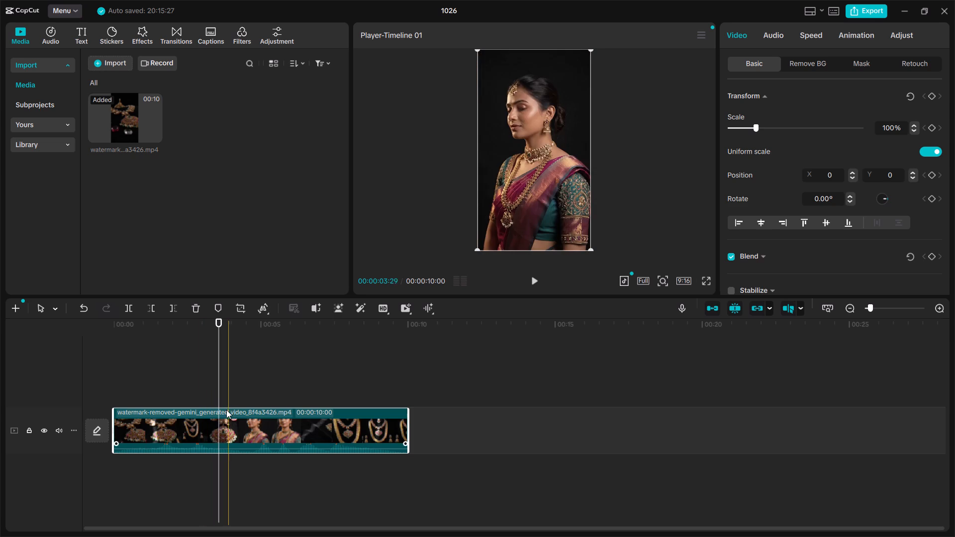
key("c")
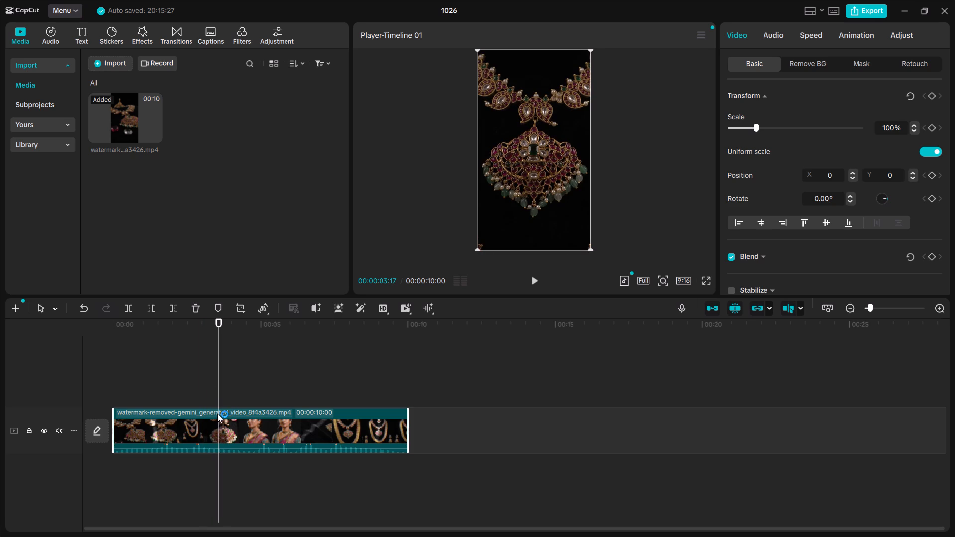
key("s")
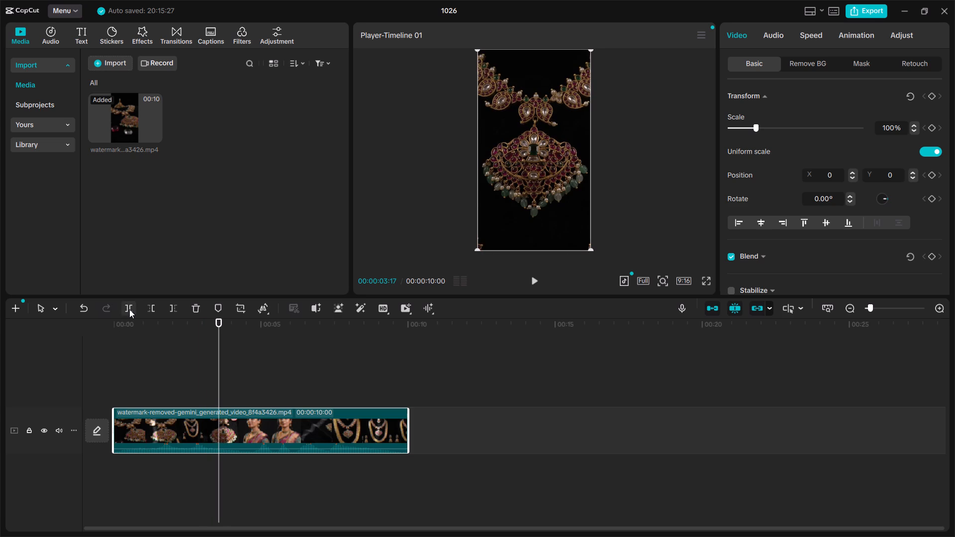
left_click(129, 309)
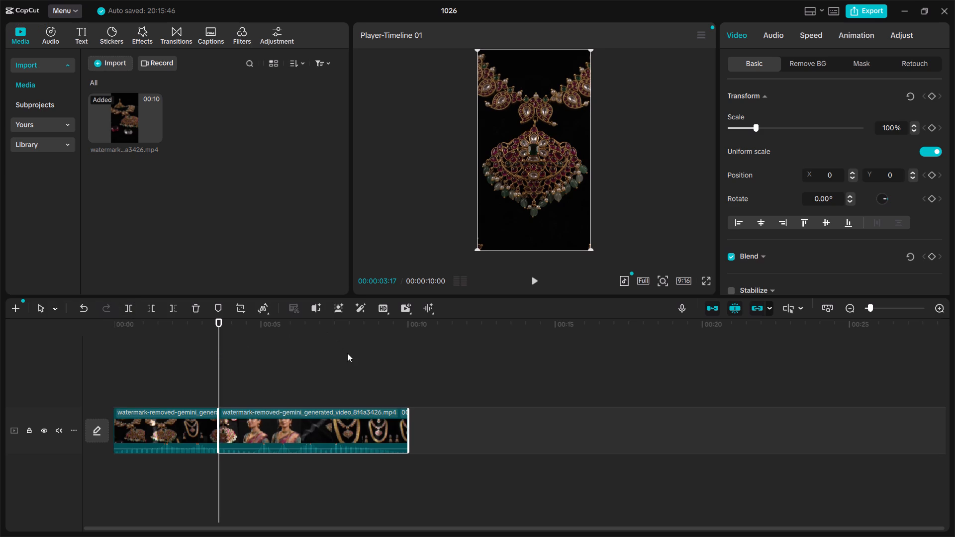
Split the second part of the video at 00:00:06:06, where the shots of the model end.
key("Right")
key("Right")
key("Right")
key("Right")
key("Right")
key("Right")
key("Right")
key("Right")
key("Right")
key("Right")
key("Right")
key("Right")
key("Right")
key("Right")
key("Right")
key("Right")
key("Right")
key("Right")
key("Right")
key("Right")
key("Right")
key("Right")
key("Right")
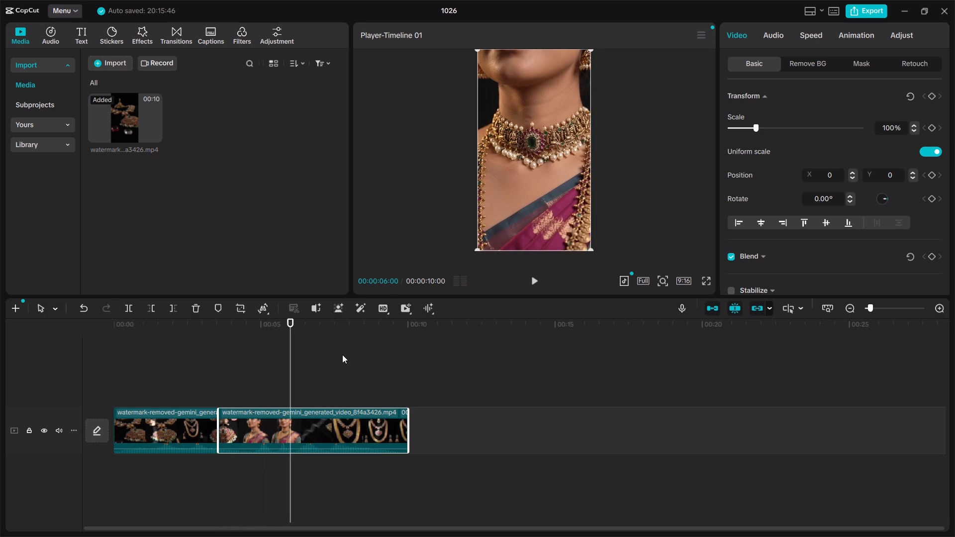
key("Right")
key("Right")
key("Right")
key("Right")
key("Right")
key("Right")
key("Right")
key("Right")
key("Right")
key("Right")
key("Right")
key("Right")
key("Right")
key("Right")
key("Right")
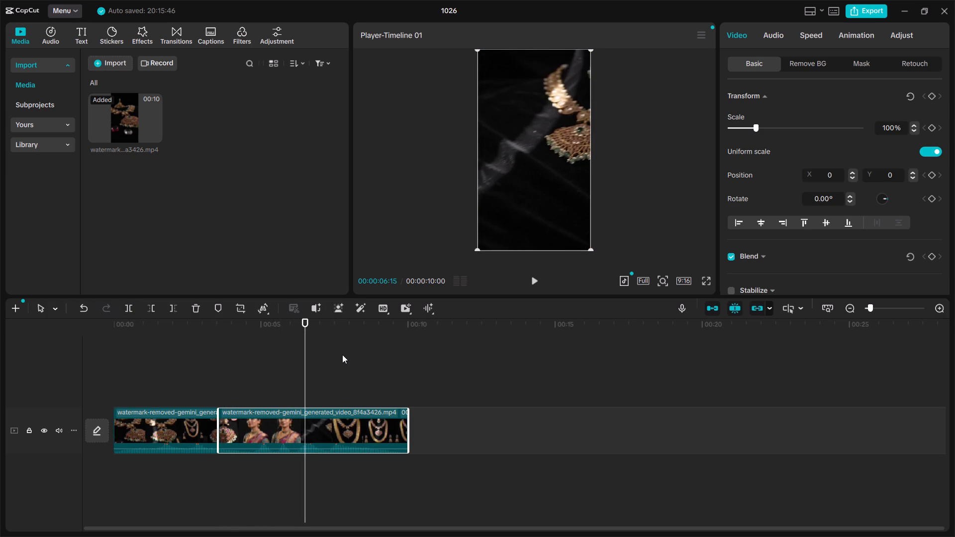
key("Left")
key("Left")
key("Left")
key("Left")
key("Left")
key("Left")
key("Left")
key("Left")
key("Left")
key("Left")
key("Left")
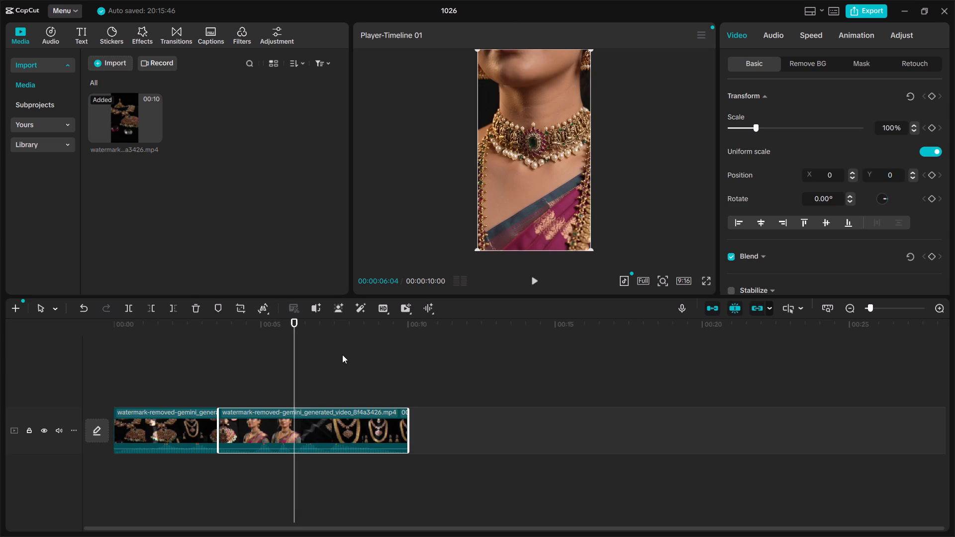
key("Right")
key("Right")
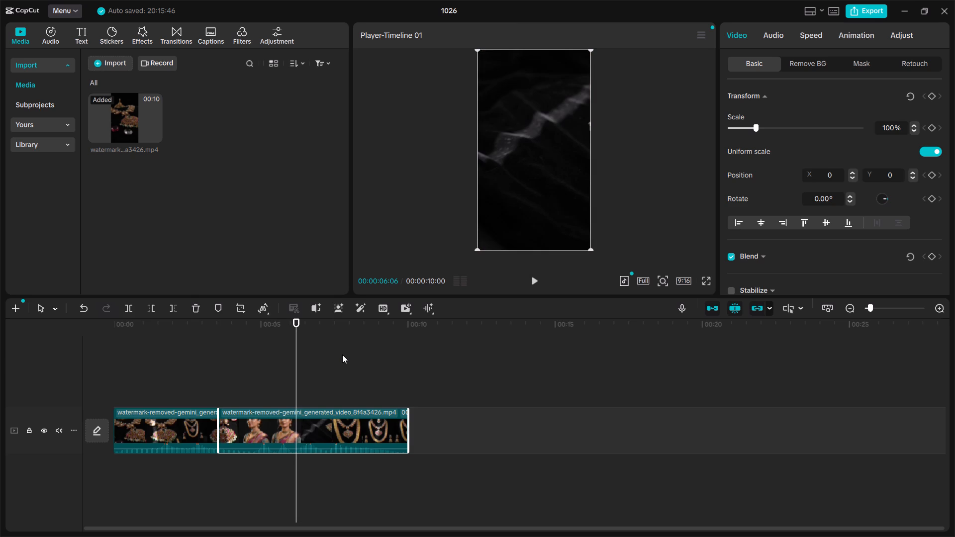
key("ctrl+b")
Delete the middle segment that shows the model wearing the jewellery.
left_click(246, 431)
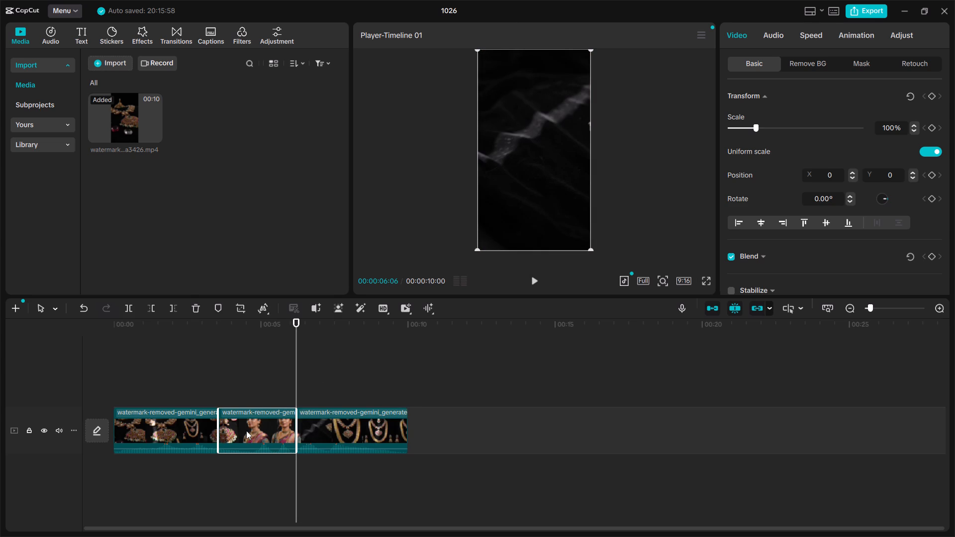
key("Delete")
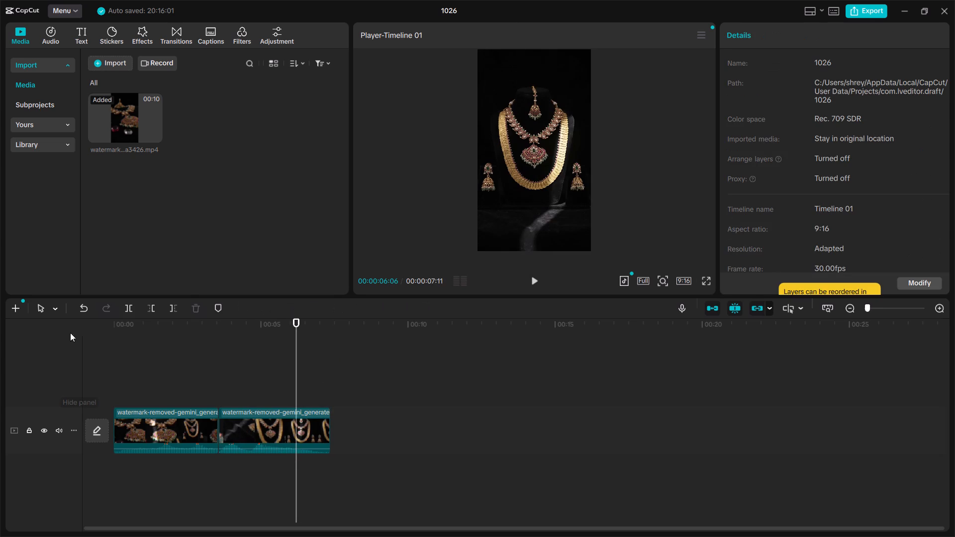
Play back the shortened jewellery video and view its export settings without exporting.
left_click_drag(133, 324, 94, 328)
key("space")
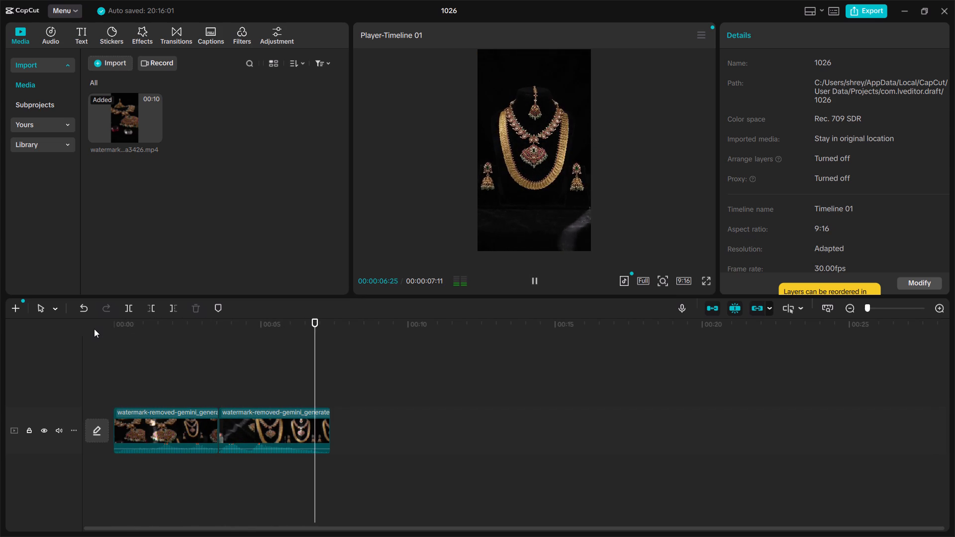
key("space")
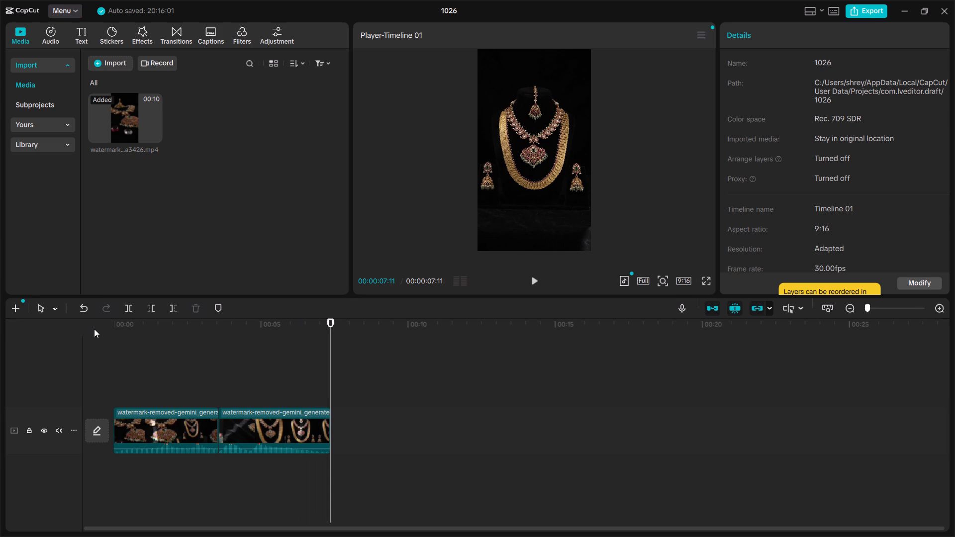
left_click(874, 5)
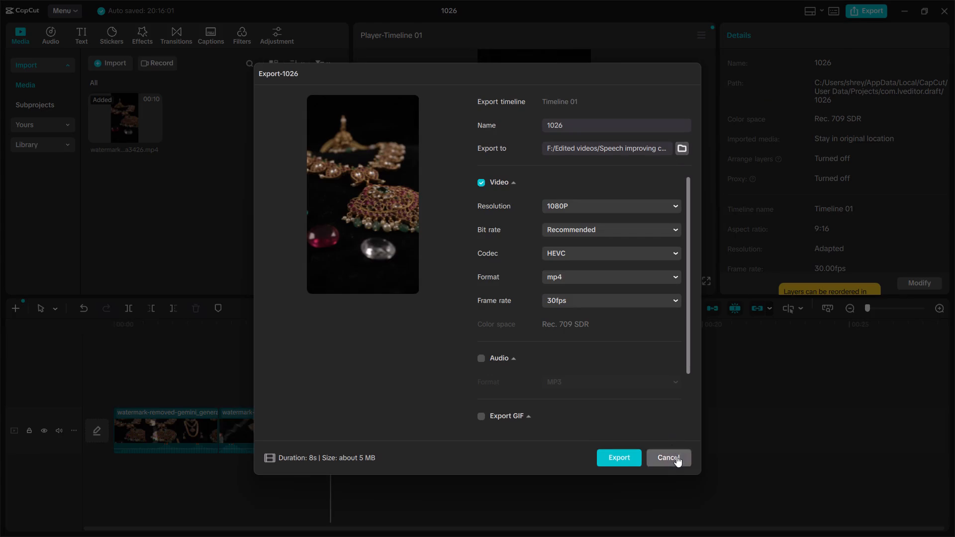
left_click(676, 457)
Add a default text above the video at 00:00:00:00 and extend it to the end of the last clip.
left_click_drag(268, 322, 67, 351)
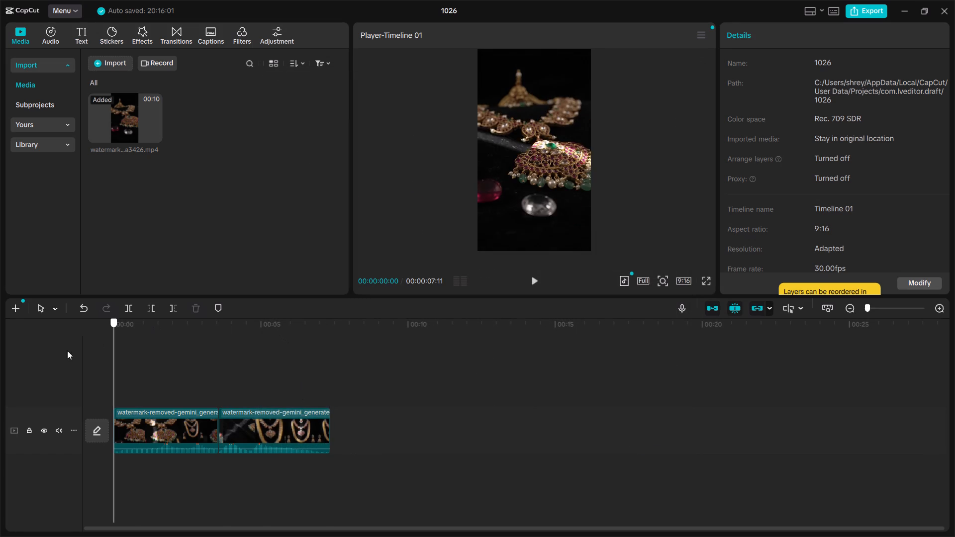
left_click_drag(67, 351, 63, 353)
left_click(85, 37)
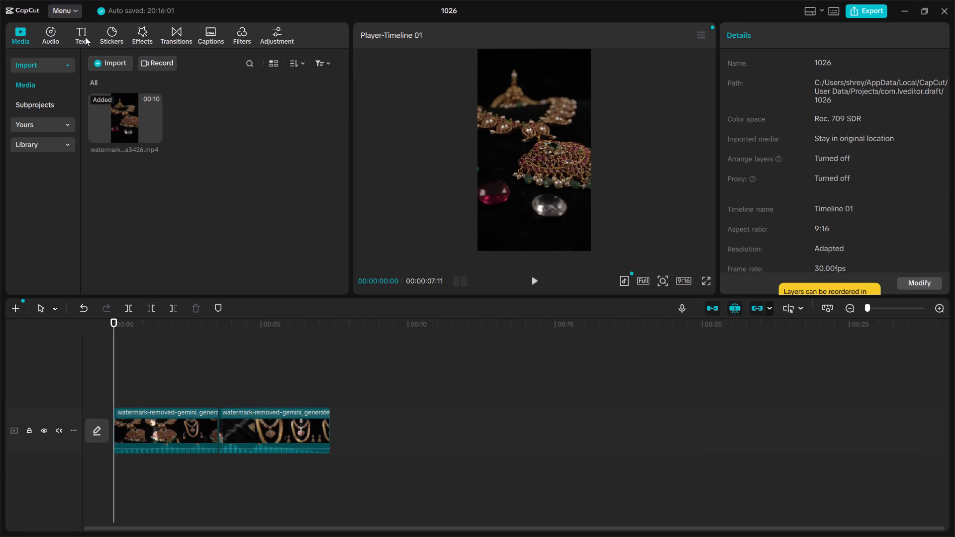
left_click(110, 91)
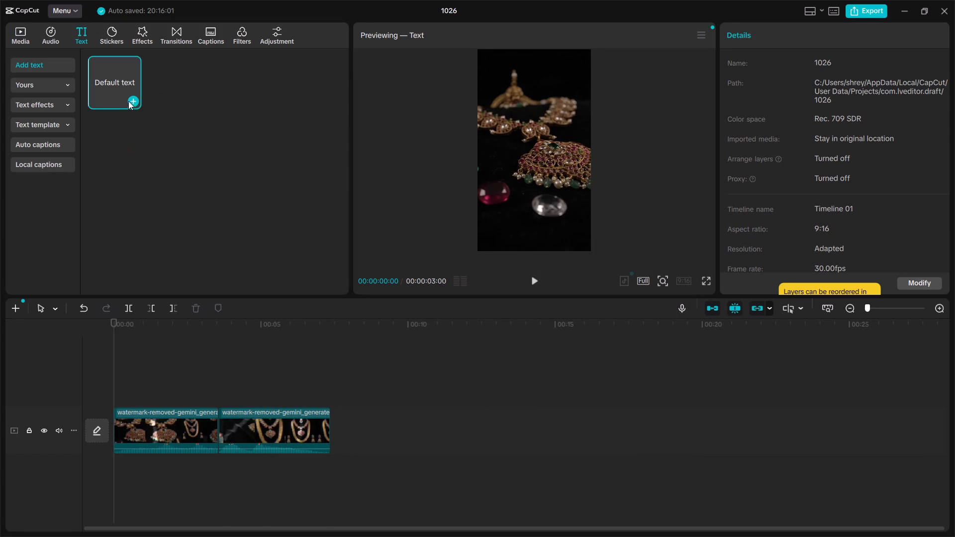
left_click(545, 150)
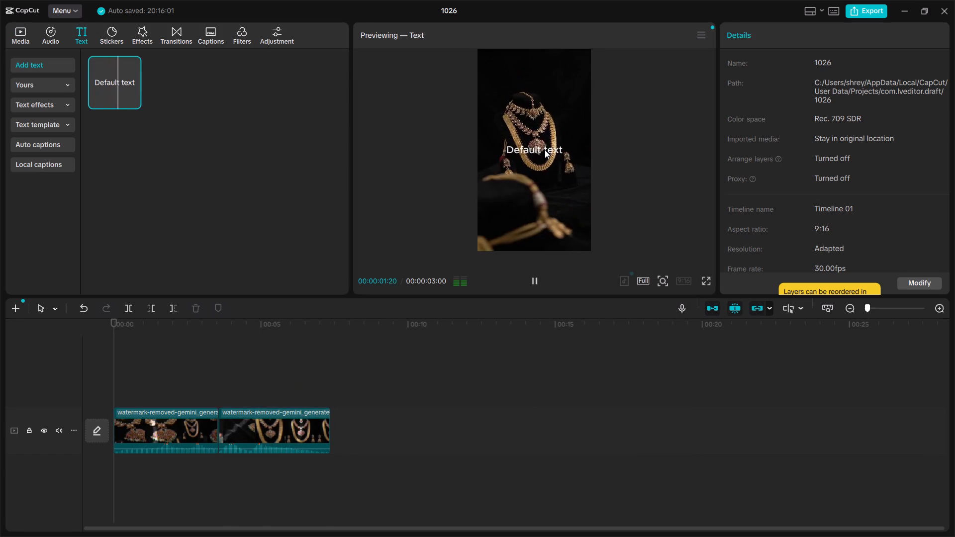
double_click(545, 150)
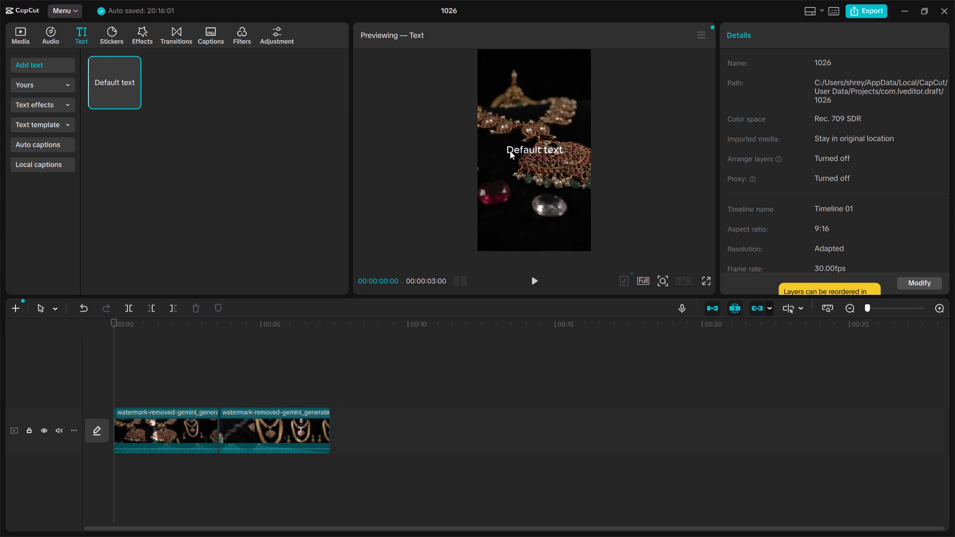
left_click_drag(106, 85, 111, 404)
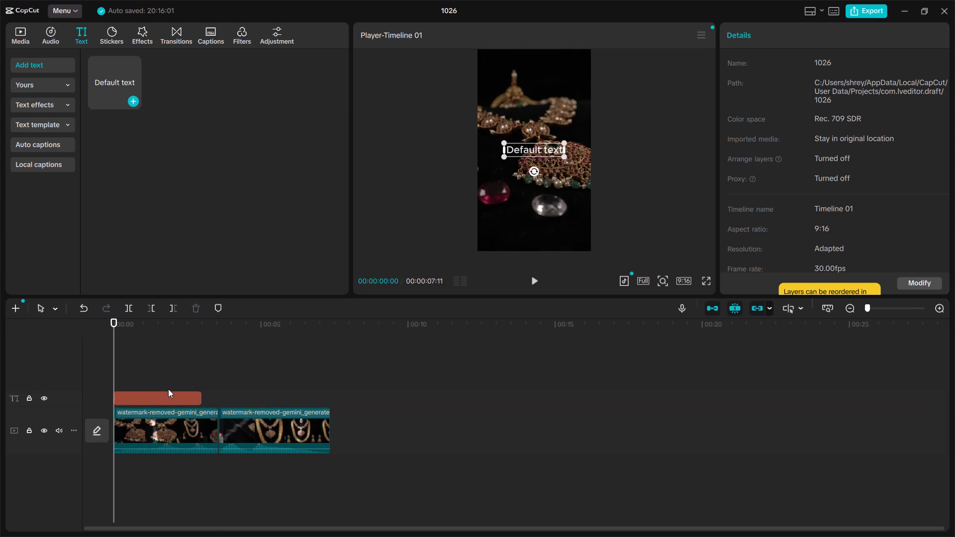
left_click(199, 397)
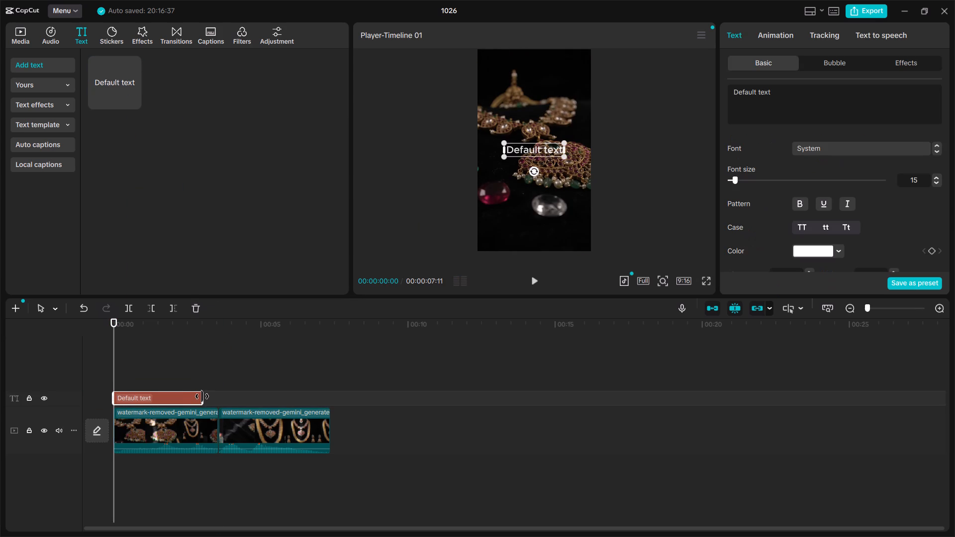
left_click_drag(202, 396, 327, 407)
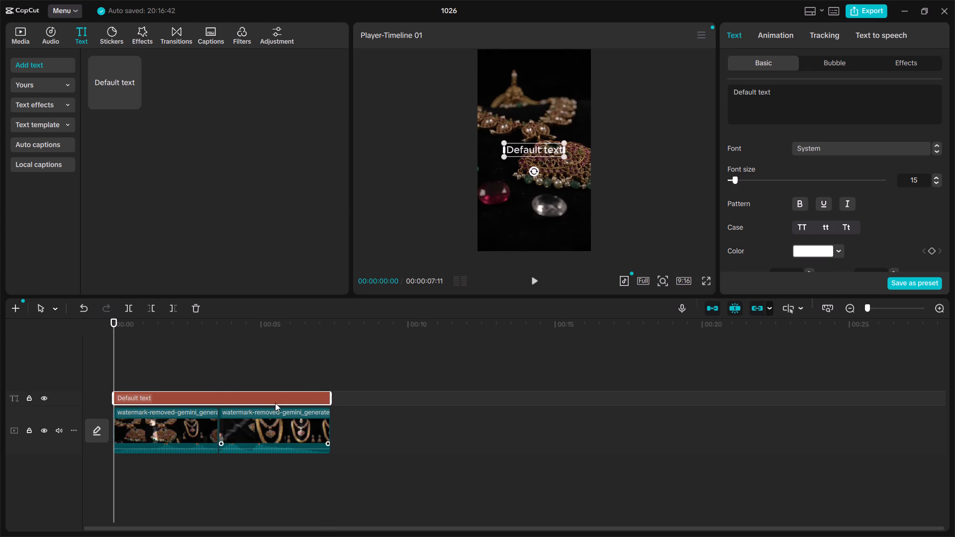
Replace the default text's wording with "SAMPLE".
double_click(537, 151)
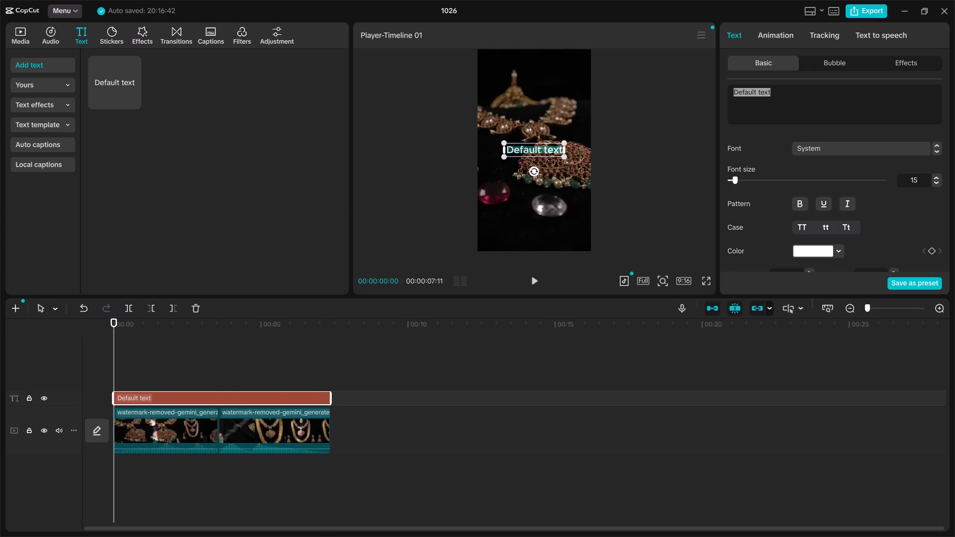
type("SAMPLES")
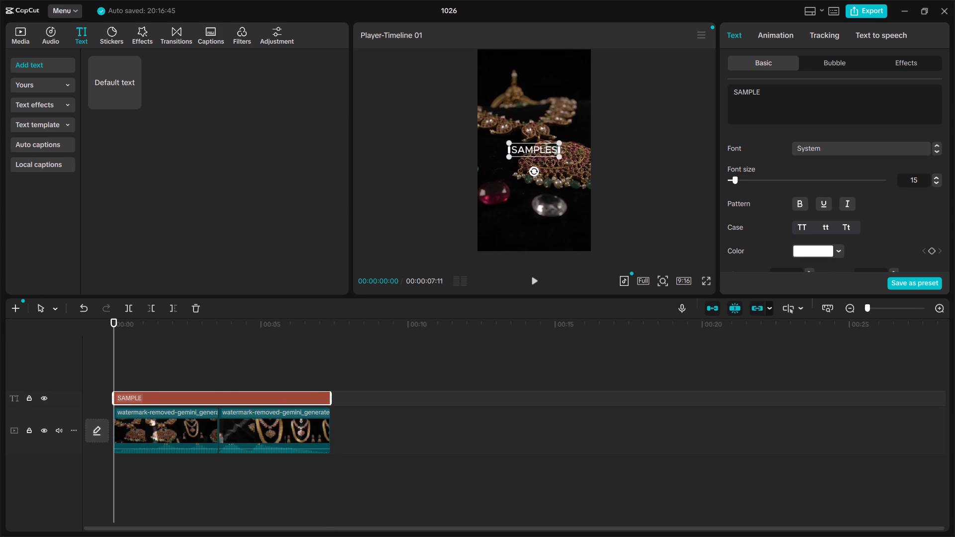
key("BackSpace")
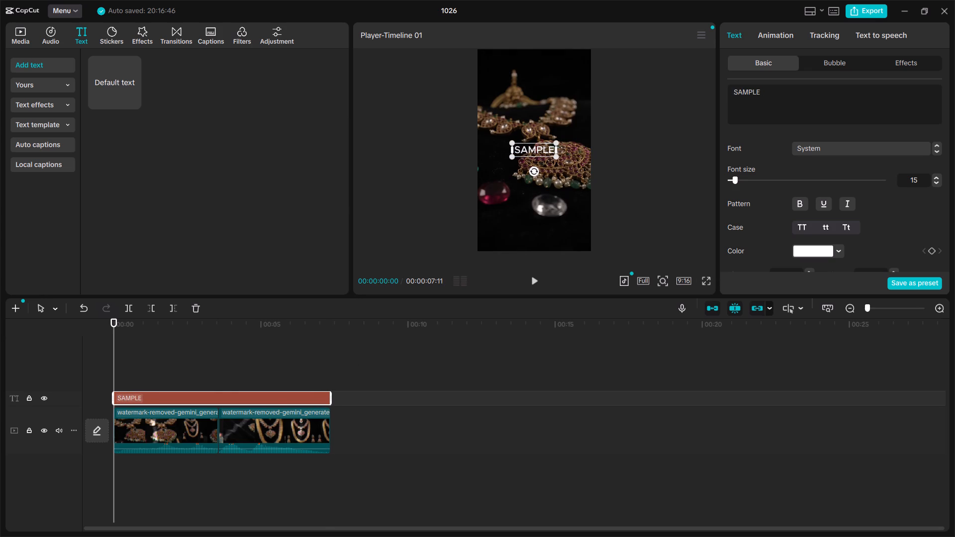
Insert "THIS IS FOR" before "SAMPLE" in the text overlay.
key("ctrl+Left")
key("ctrl+Left")
key("ctrl+Left")
key("ctrl+Left")
key("ctrl+Left")
key("ctrl+Left")
key("ctrl+Left")
key("ctrl+Left")
type("THUIS")
key("BackSpace")
key("BackSpace")
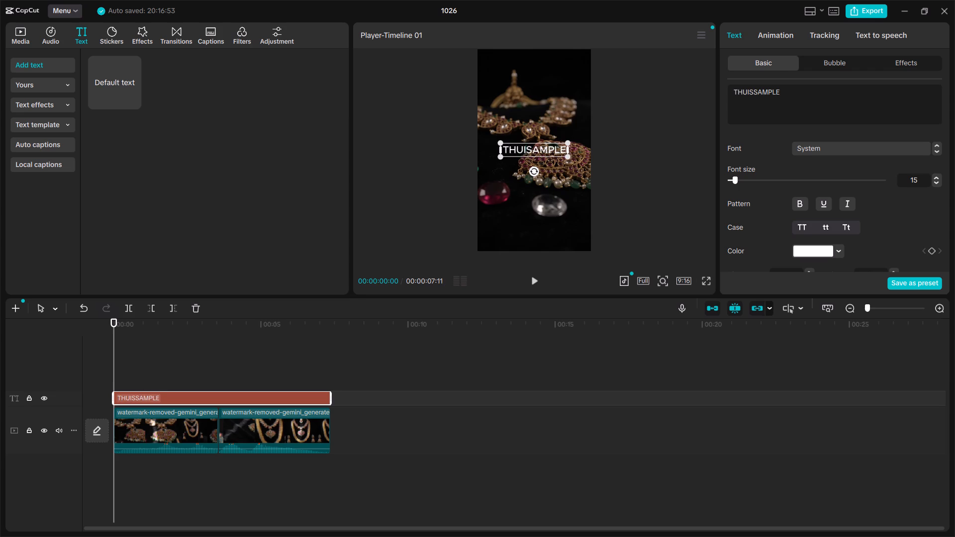
key("BackSpace")
type("IS")
key("space")
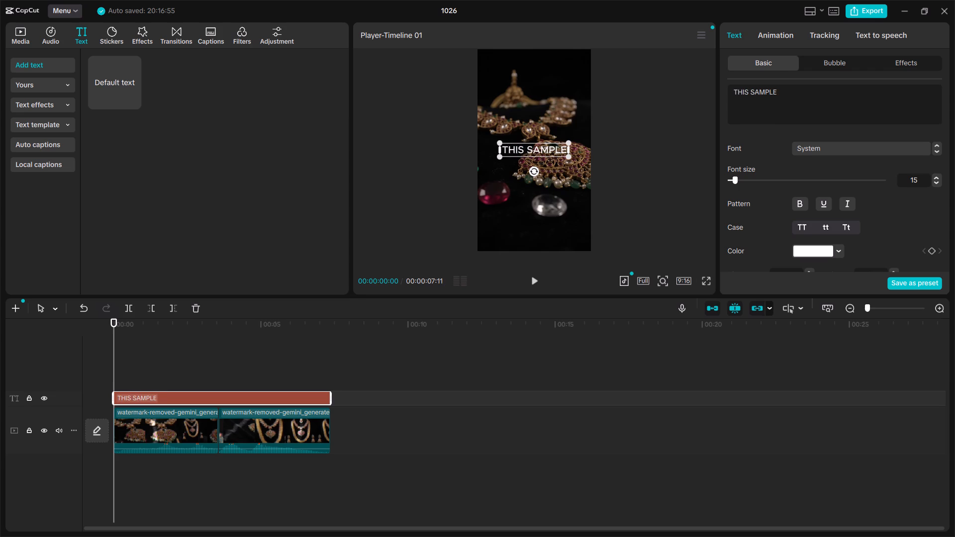
type("IS FOR")
key("space")
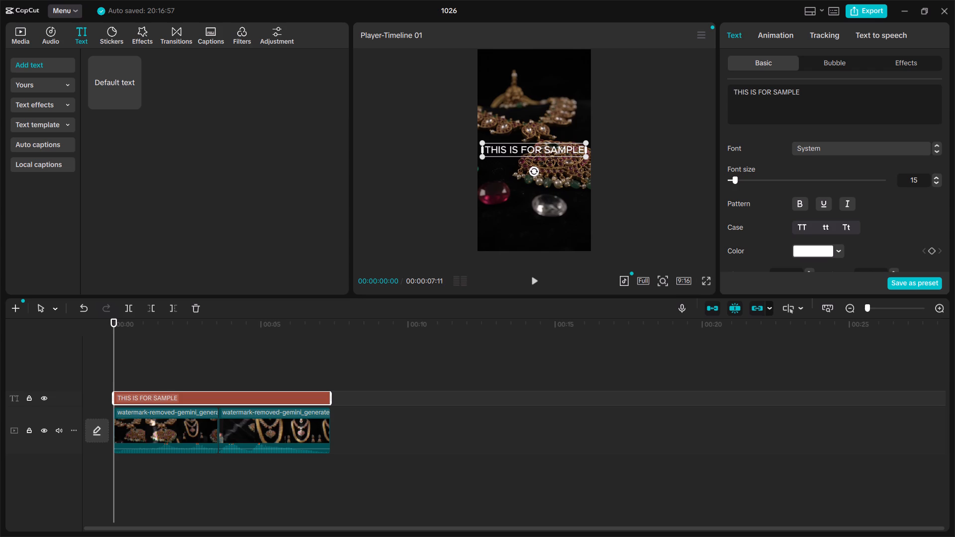
Replace "SAMPLE" with "REVIEW" in the overlay so it reads "THIS IS FOR REVIEW", and make the text bold.
key("ctrl+Right")
key("ctrl+Right")
key("ctrl+Right")
key("ctrl+BackSpace")
key("ctrl+BackSpace")
key("ctrl+BackSpace")
key("ctrl+BackSpace")
key("ctrl+BackSpace")
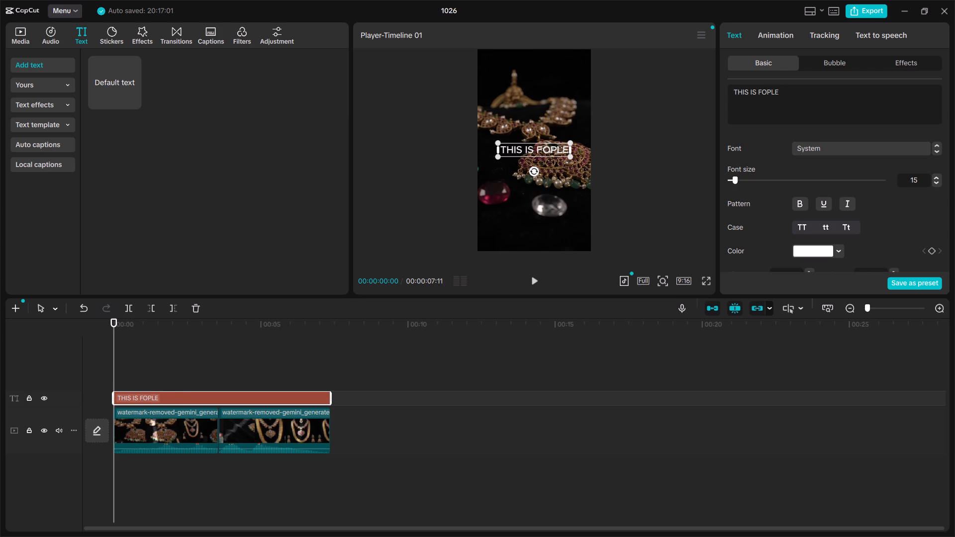
key("Right")
key("Right")
key("Right")
left_click(811, 95)
key("BackSpace")
key("BackSpace")
key("BackSpace")
key("BackSpace")
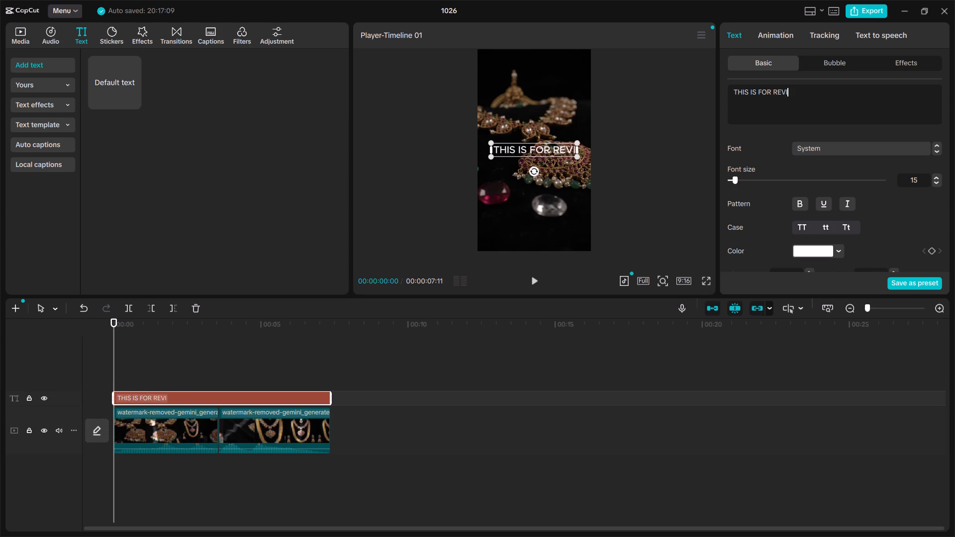
left_click(806, 200)
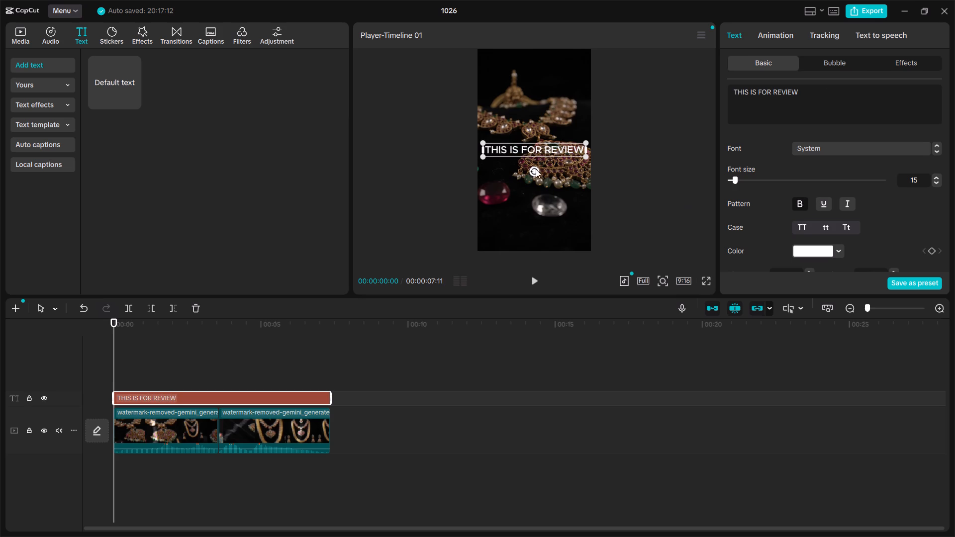
Rotate the text to read vertically upward, place it along the video frame's left edge, and play back the clip.
left_click_drag(534, 171, 566, 151)
left_click_drag(536, 152, 565, 151)
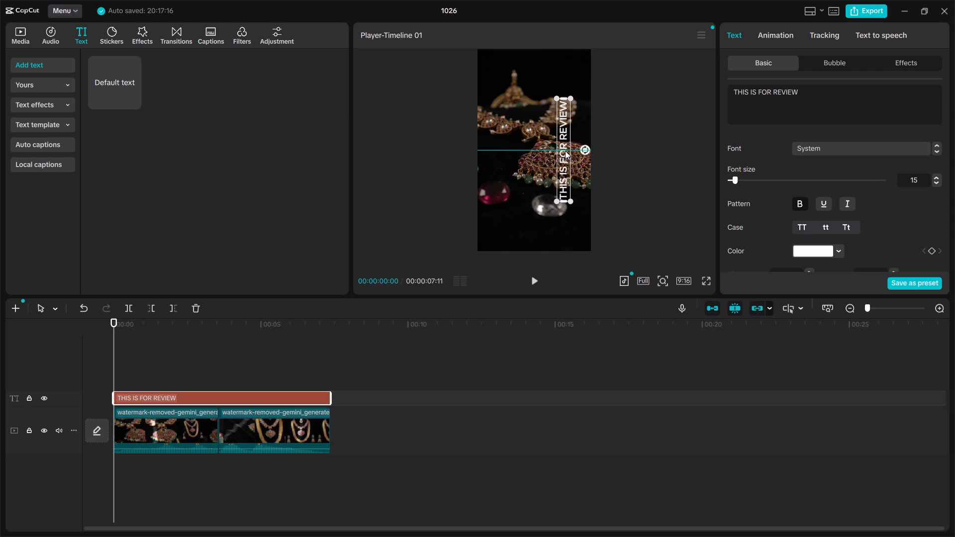
left_click_drag(565, 151, 509, 155)
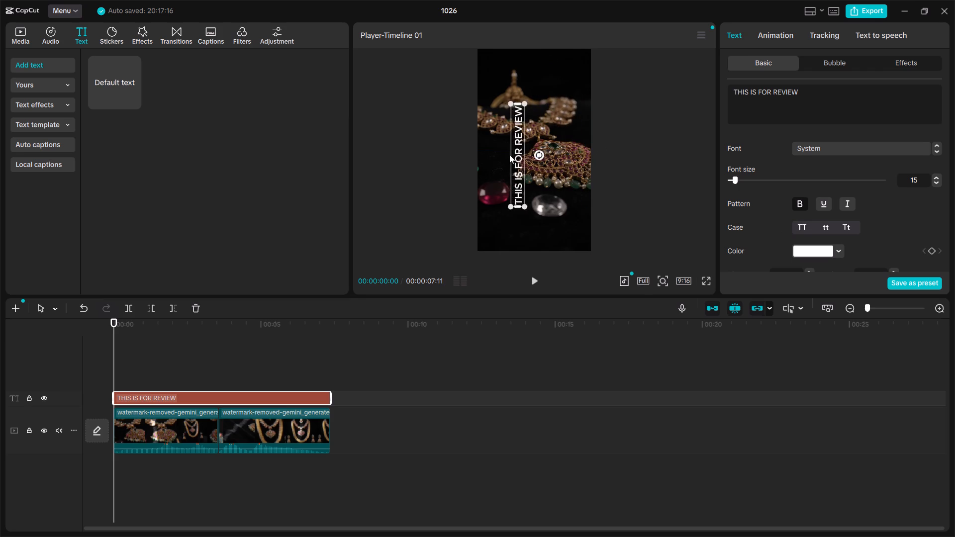
left_click_drag(509, 155, 487, 151)
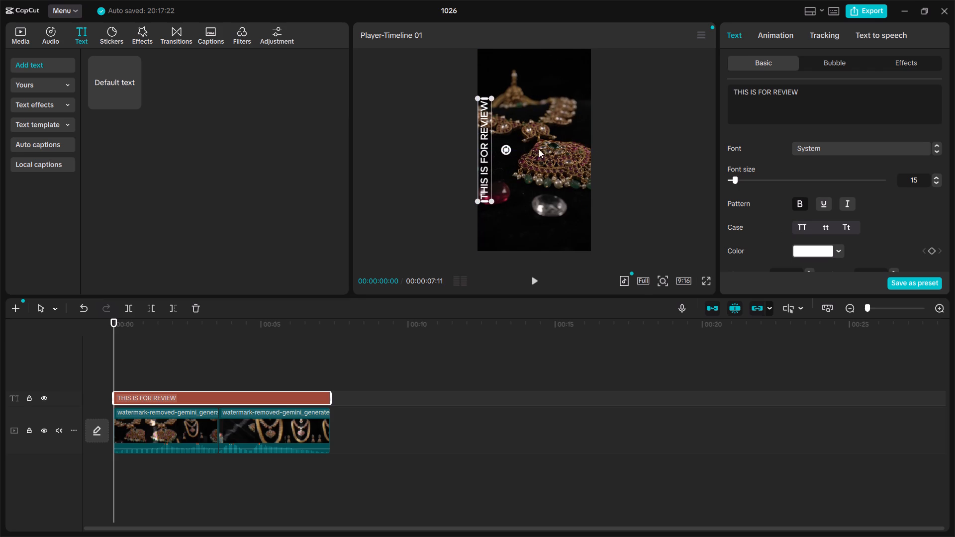
left_click(638, 163)
left_click(539, 277)
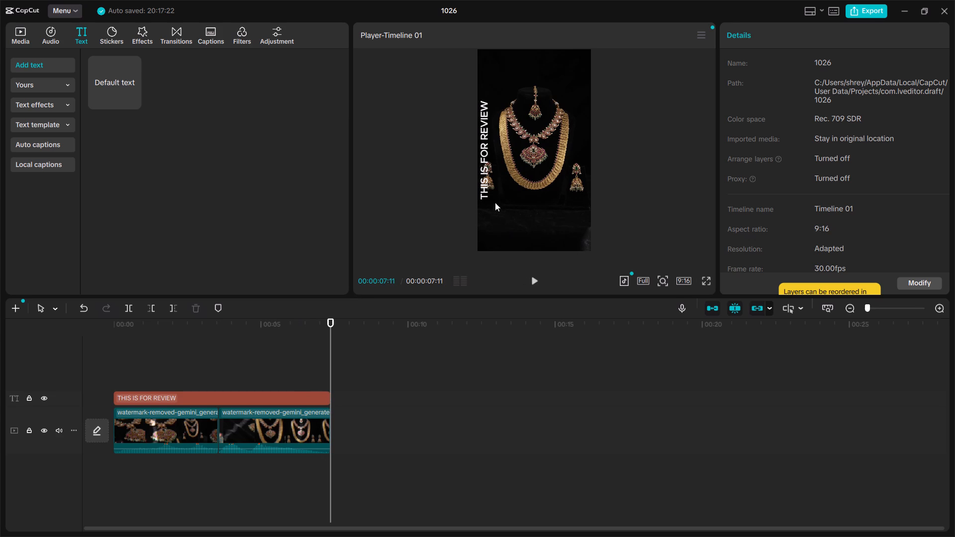
Insert "MADE BY SHREYAN - " before "THIS IS FOR REVIEW" in the vertical text.
left_click(483, 189)
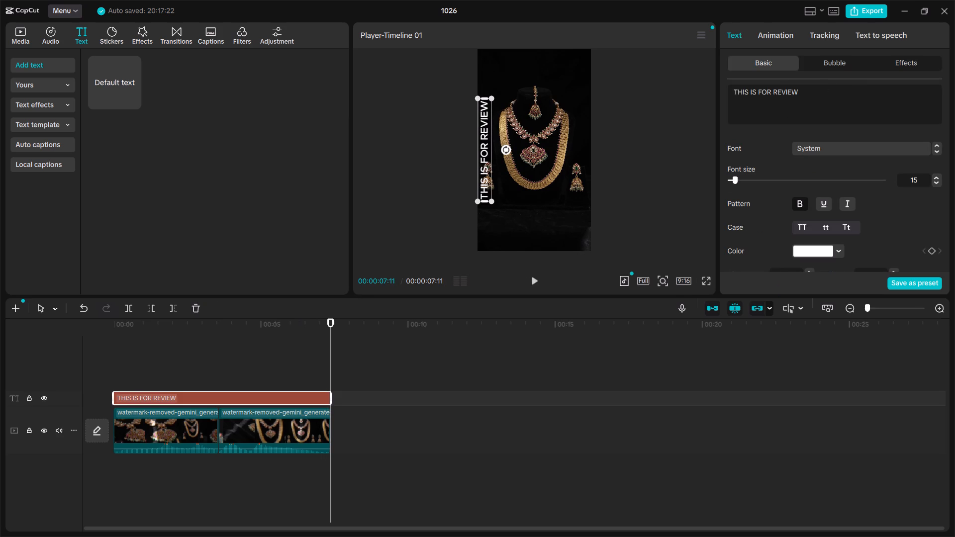
left_click(733, 91)
type("MADE BY SHREYAN")
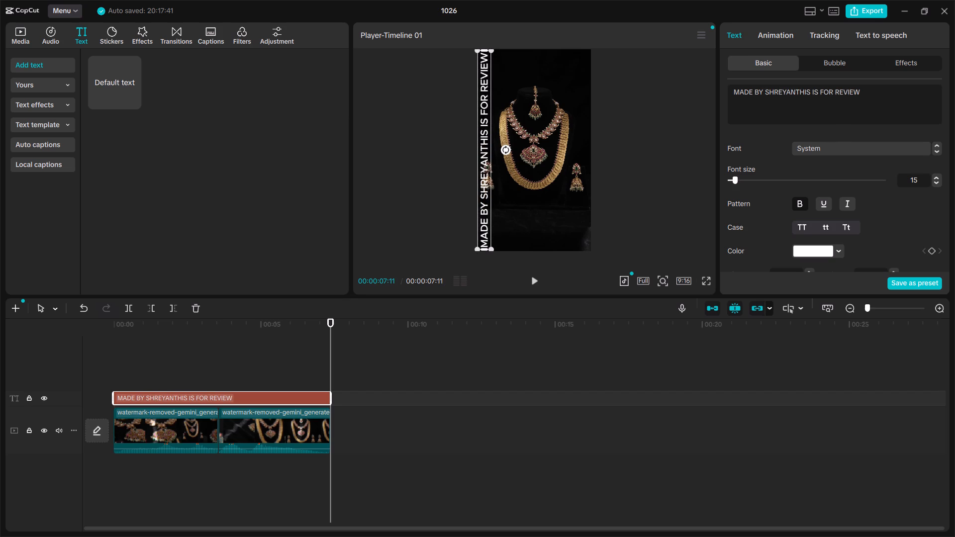
key("space")
type("*")
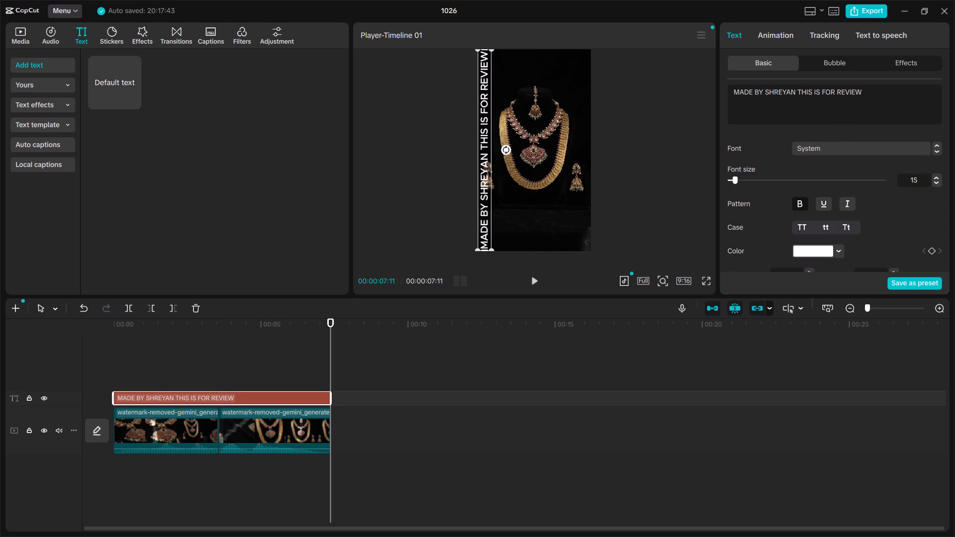
key("space")
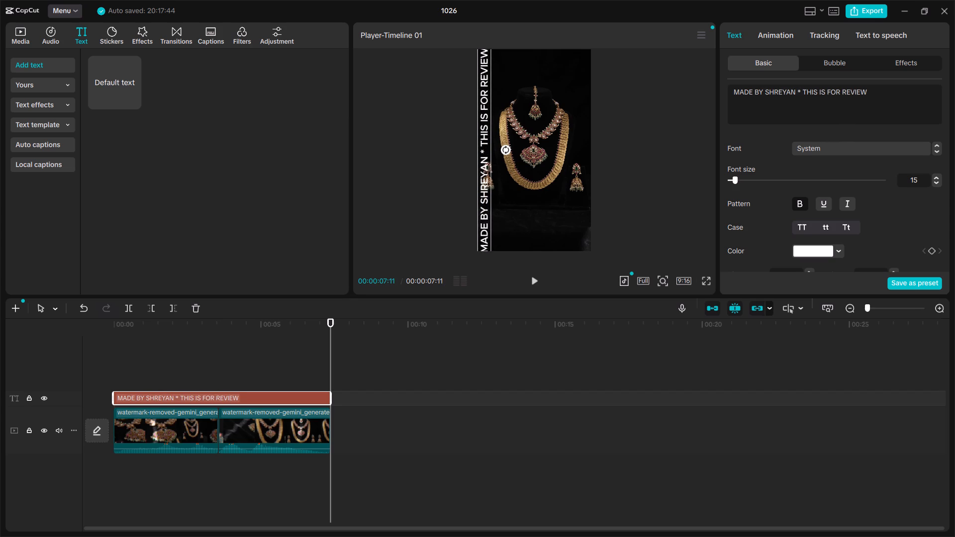
key("BackSpace")
key("BackSpace")
type("-")
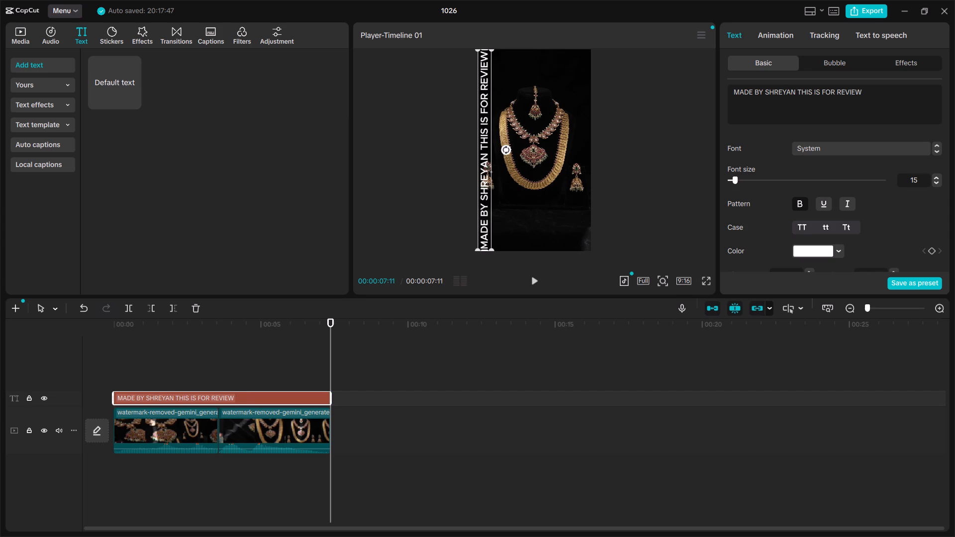
key("space")
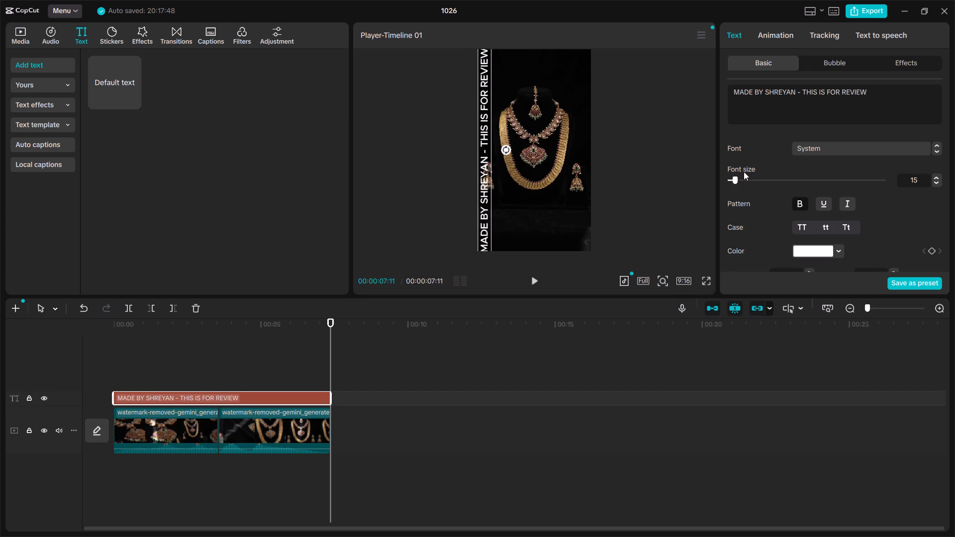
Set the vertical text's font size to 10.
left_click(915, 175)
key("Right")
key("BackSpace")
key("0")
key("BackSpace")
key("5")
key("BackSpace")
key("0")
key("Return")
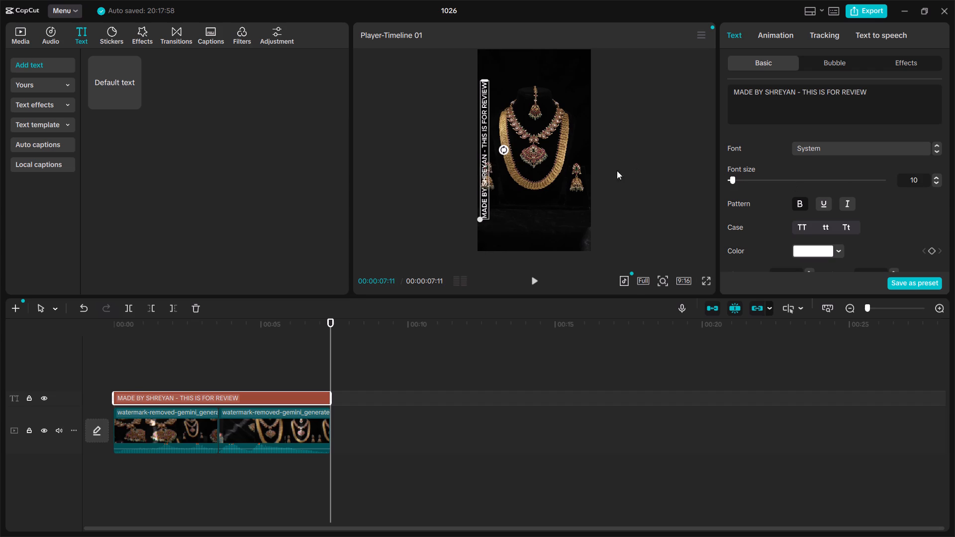
Set the vertical text's font size to 12.
left_click(922, 180)
key("BackSpace")
key("2")
key("Return")
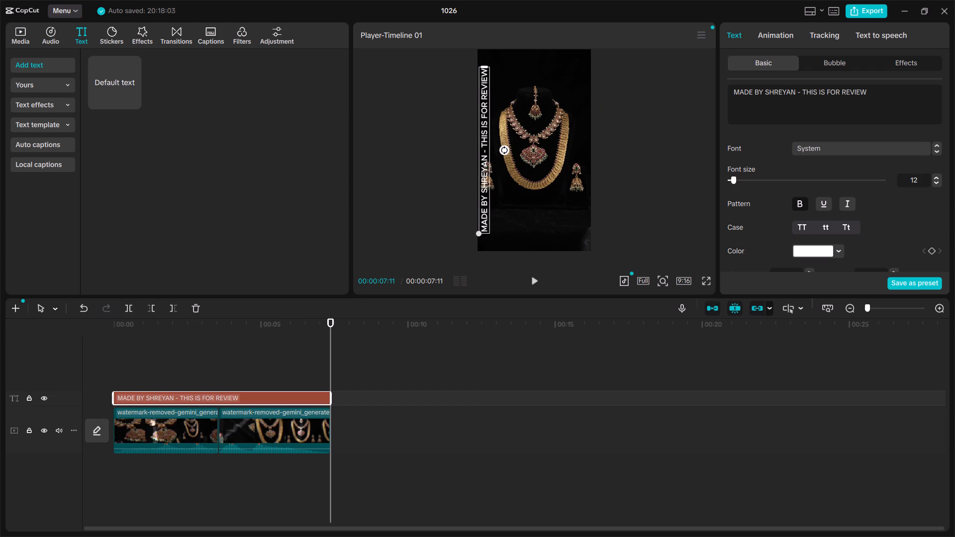
Deselect the text and play back the video to check how the vertical label looks over the clips.
left_click(775, 130)
left_click(487, 268)
left_click(547, 137)
left_click(618, 162)
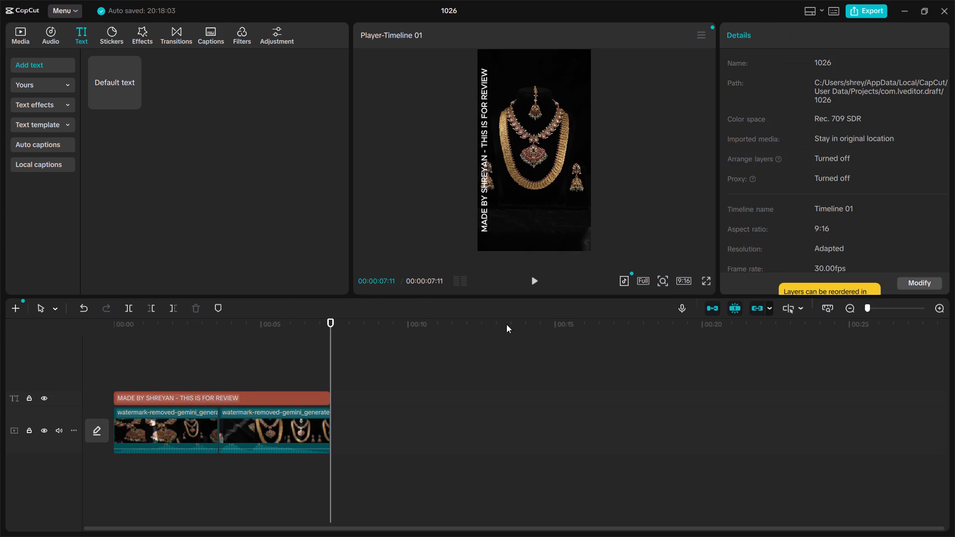
left_click(532, 280)
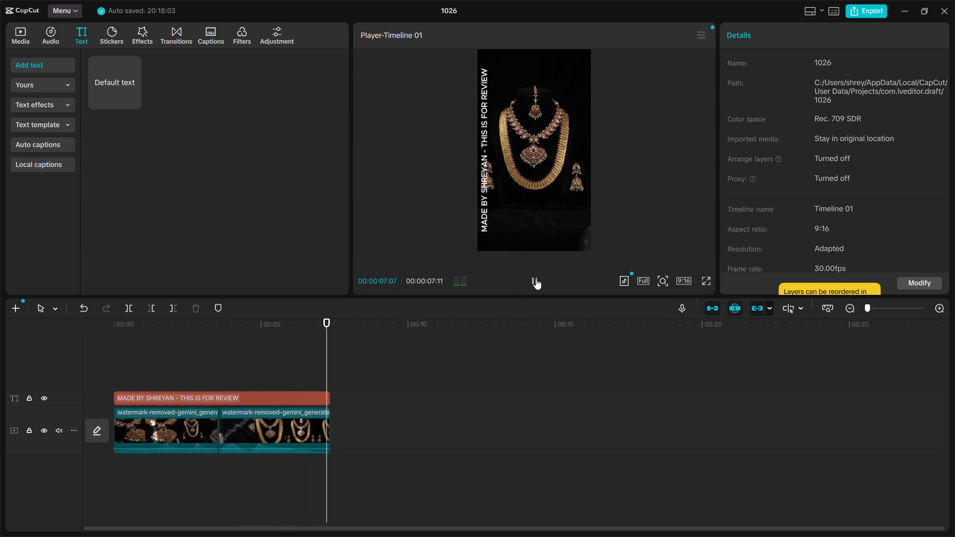
left_click(536, 278)
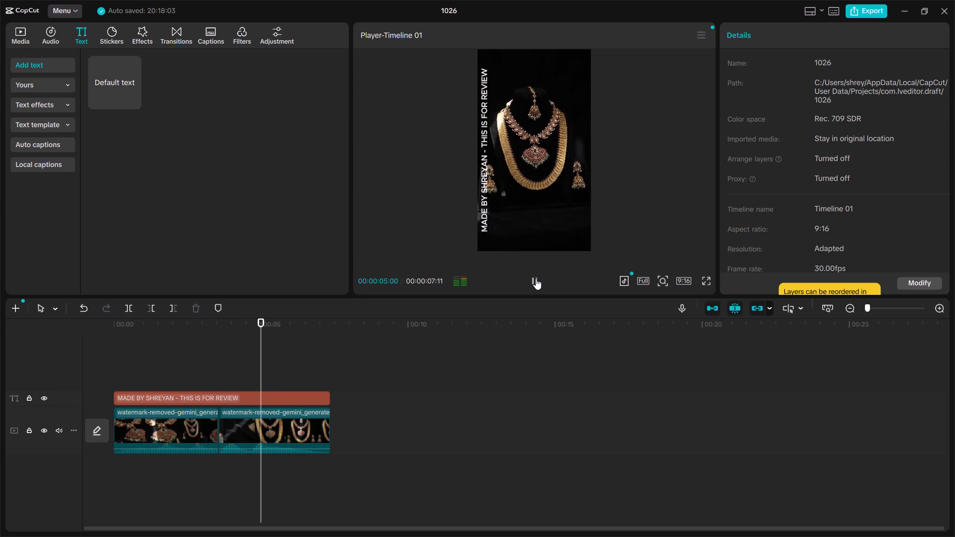
left_click(536, 278)
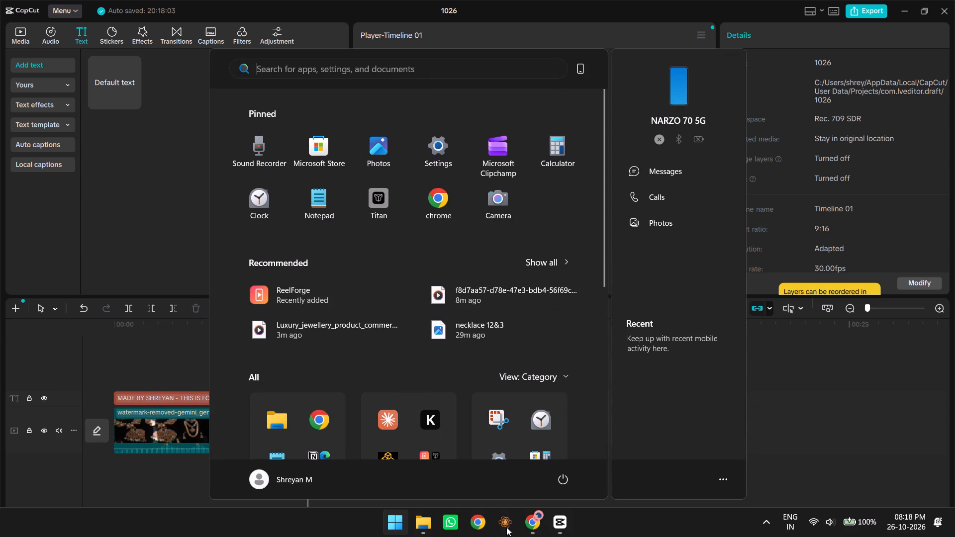
Switch to Chrome, find Google image results for "guptas rental jewellery", and close the Luxury diamond necklace tab.
left_click(524, 526)
left_click(768, 8)
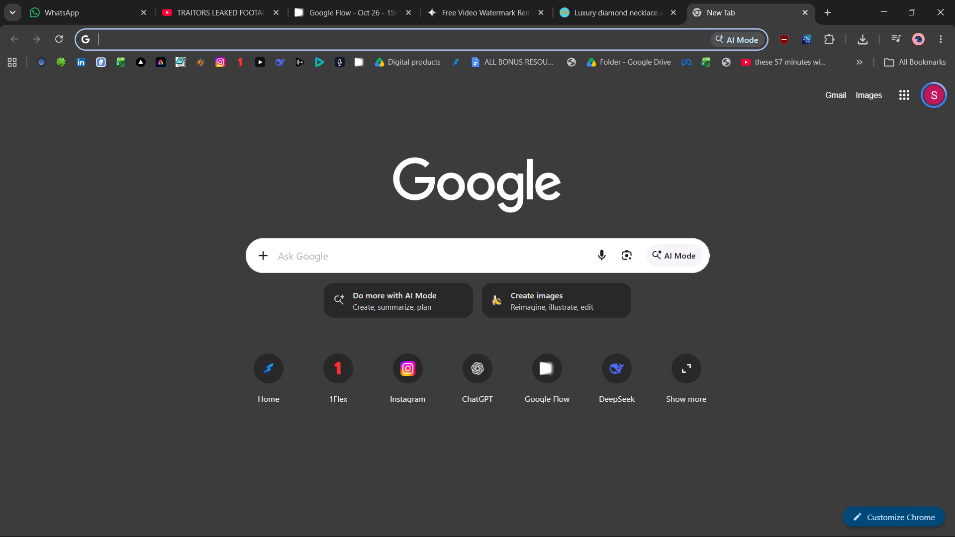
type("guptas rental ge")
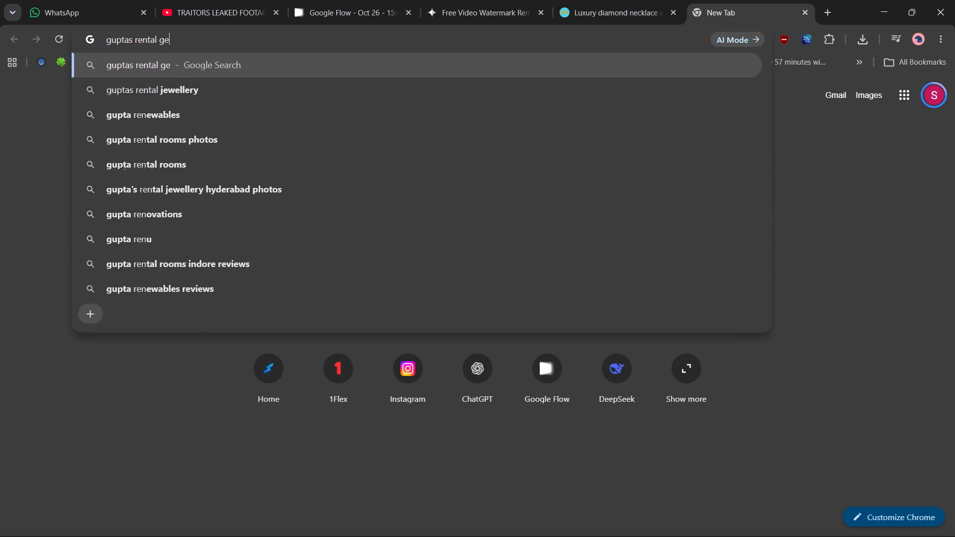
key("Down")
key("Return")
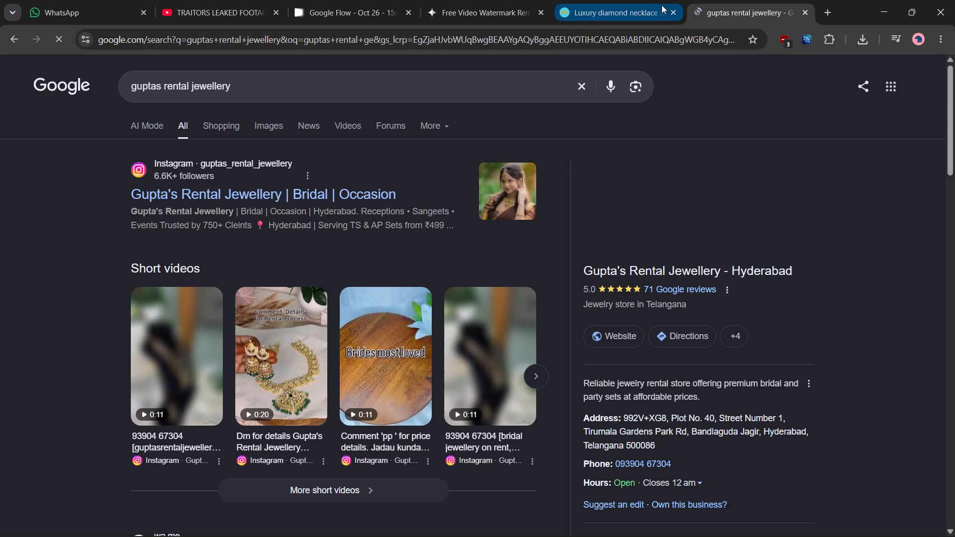
left_click(673, 14)
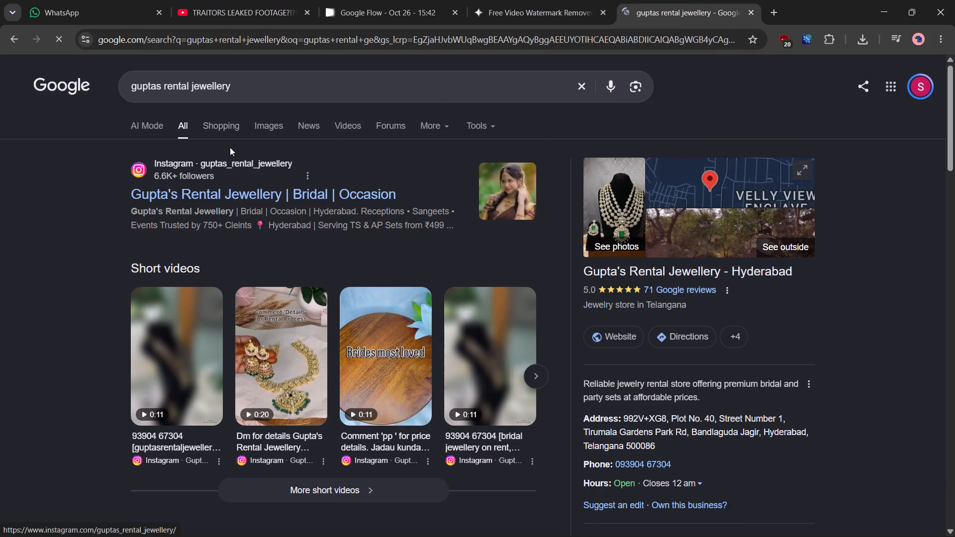
left_click(270, 127)
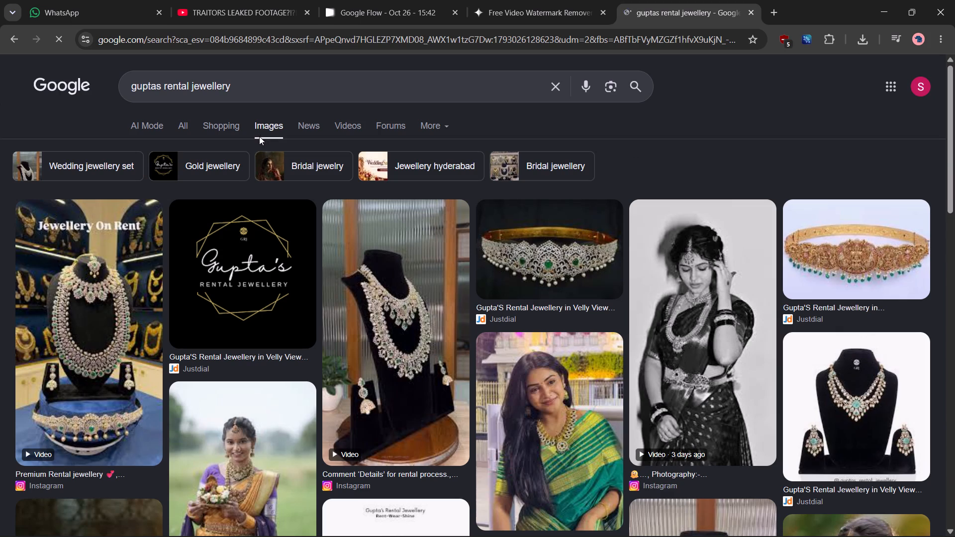
Save the black-and-gold Gupta's Rental Jewellery logo image as a PNG named gupta in the pinned yellow-icon Downloads folder.
right_click(245, 263)
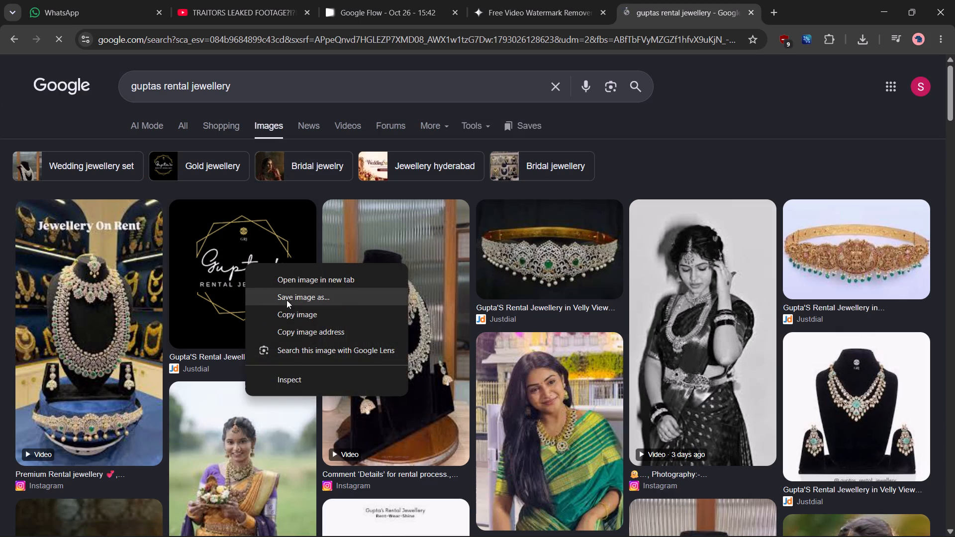
left_click(286, 297)
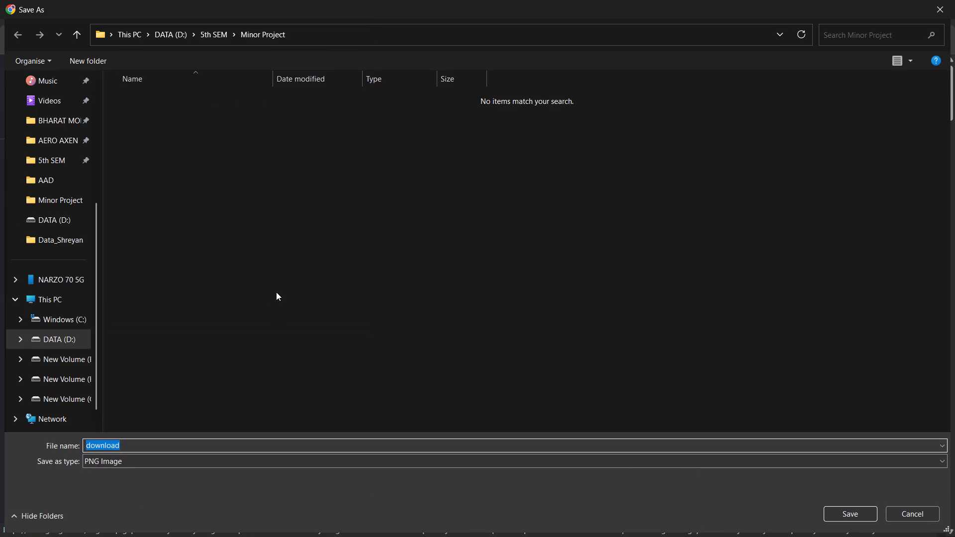
key("BackSpace")
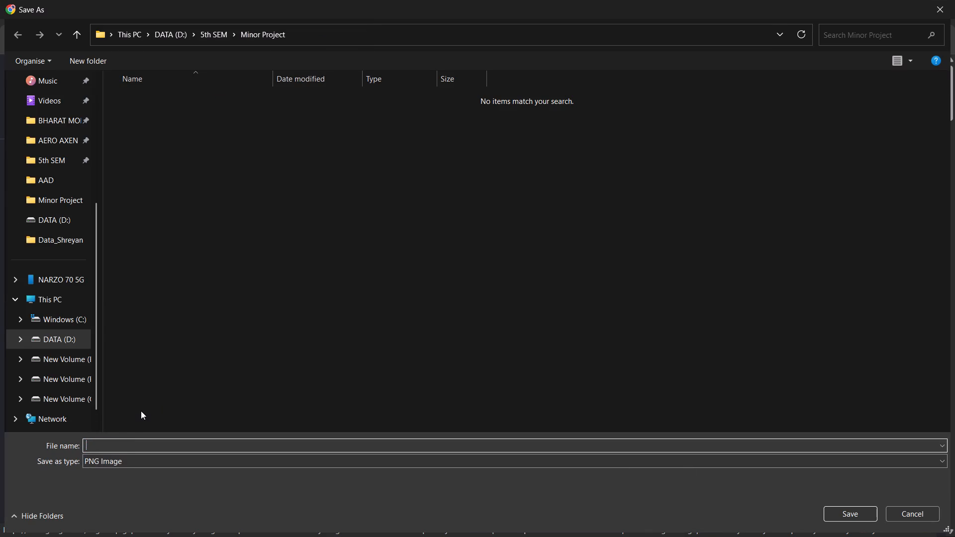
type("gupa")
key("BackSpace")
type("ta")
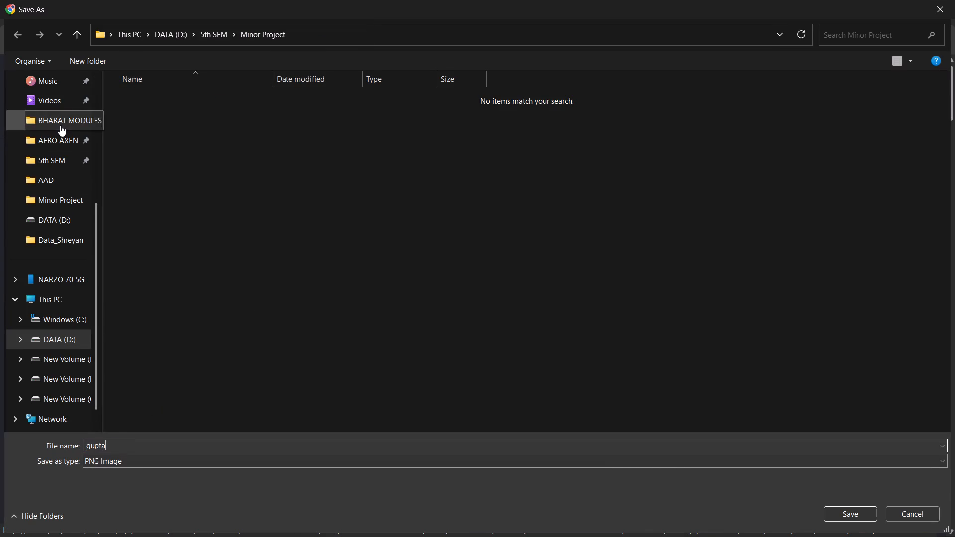
scroll(52, 220, "up", 2)
left_click(65, 140)
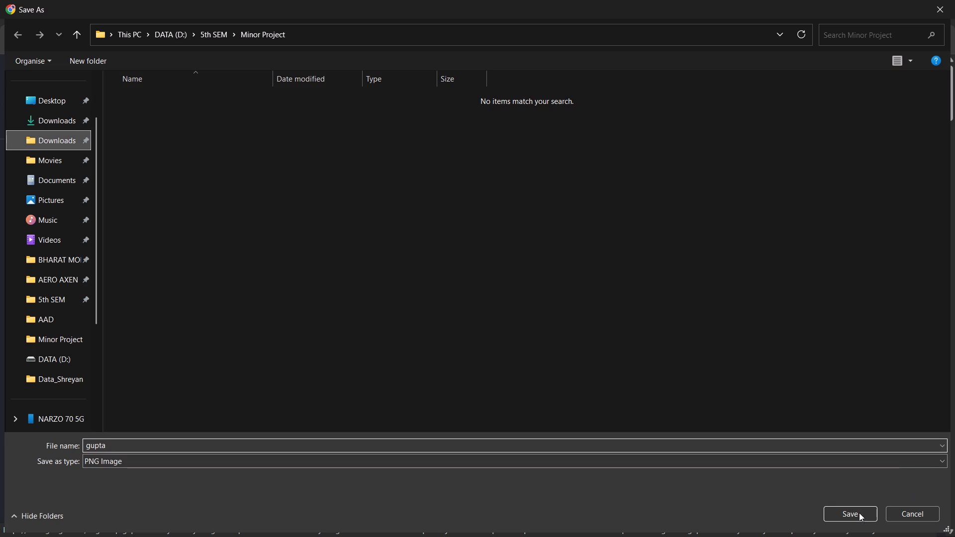
left_click(855, 515)
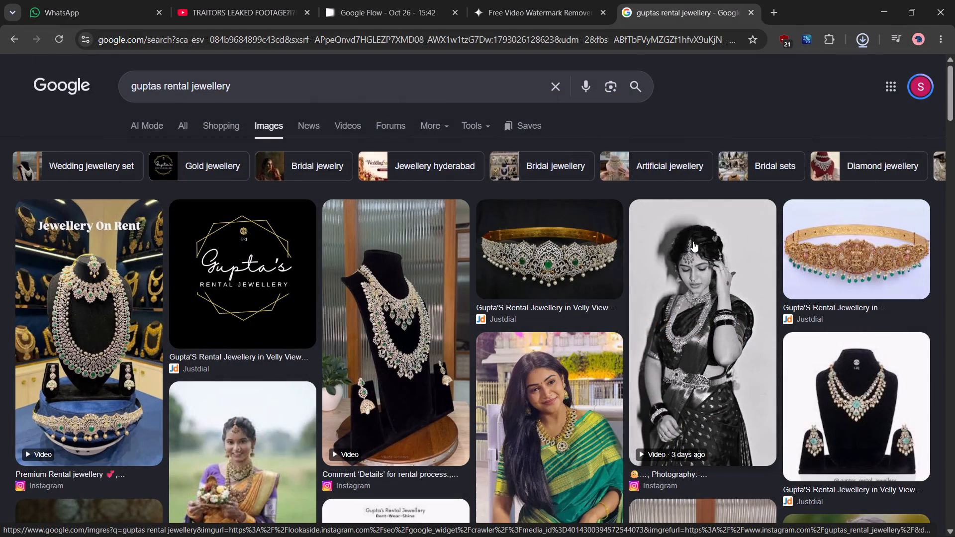
Bring the downloaded gupta.png into the CapCut timeline, directly after the second necklace clip on the main track.
left_click_drag(722, 64, 568, 525)
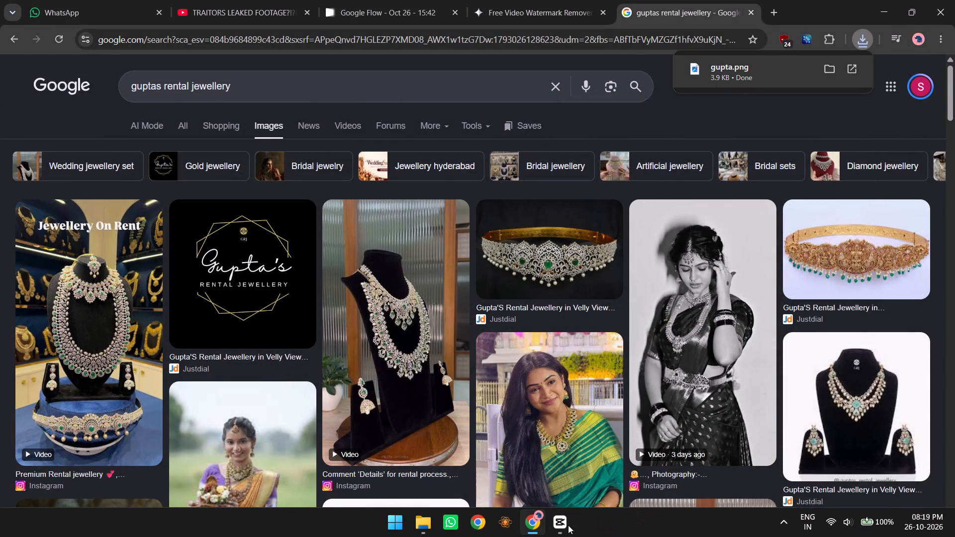
left_click_drag(568, 525, 361, 432)
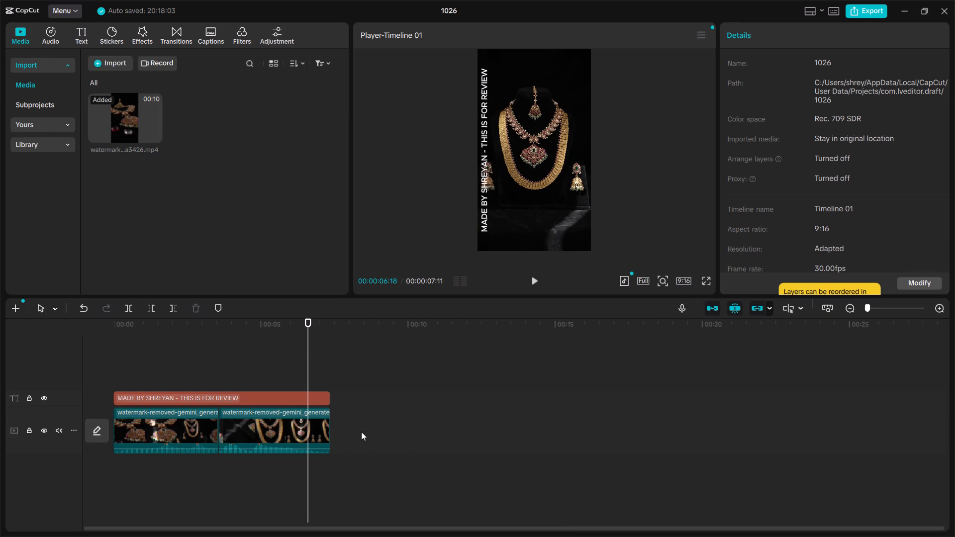
left_click_drag(364, 406, 408, 449)
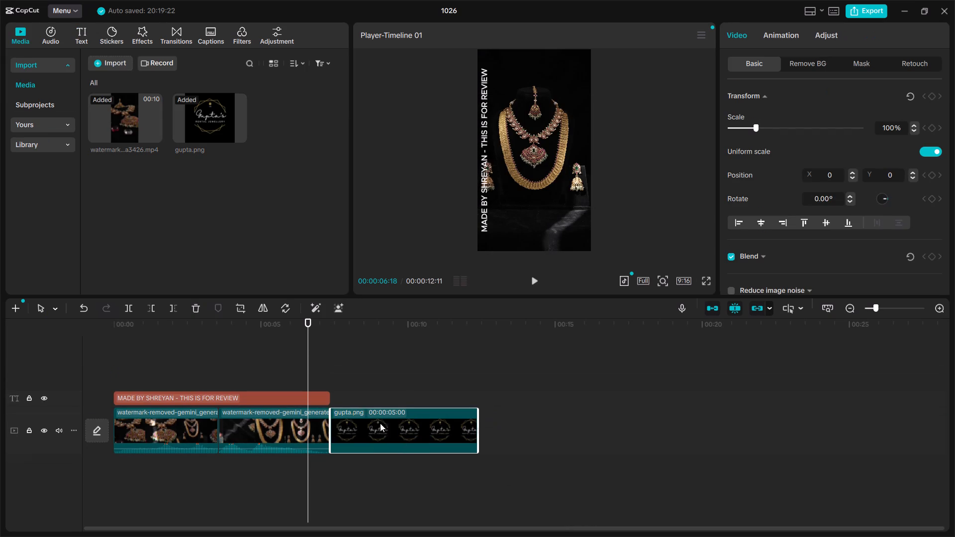
Extend the vertical text clip to the end of the gupta.png clip.
left_click_drag(329, 398, 345, 396)
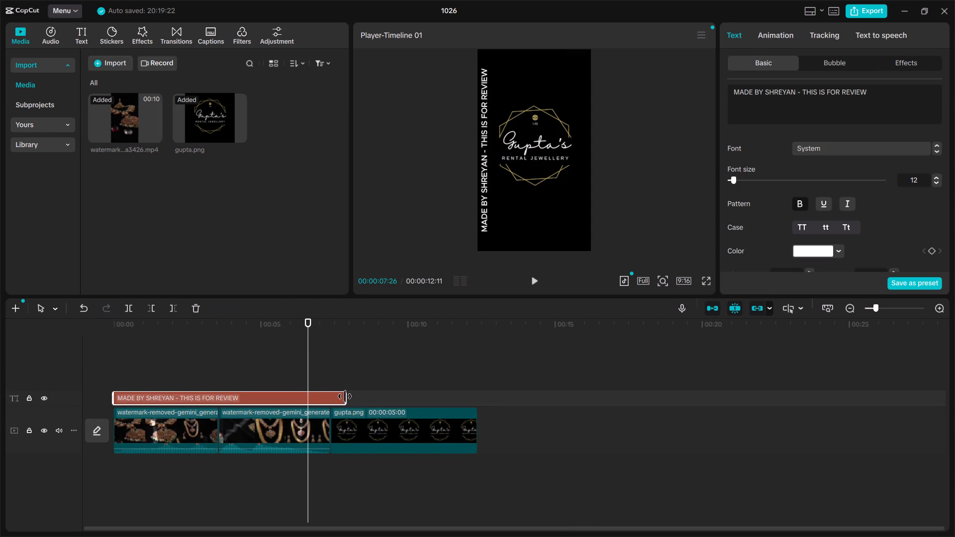
left_click_drag(345, 396, 477, 390)
Trim the end of the gupta.png clip so it lasts 00:00:02:19 and ends at 00:00:10:00.
left_click(461, 428)
left_click_drag(477, 426, 468, 428)
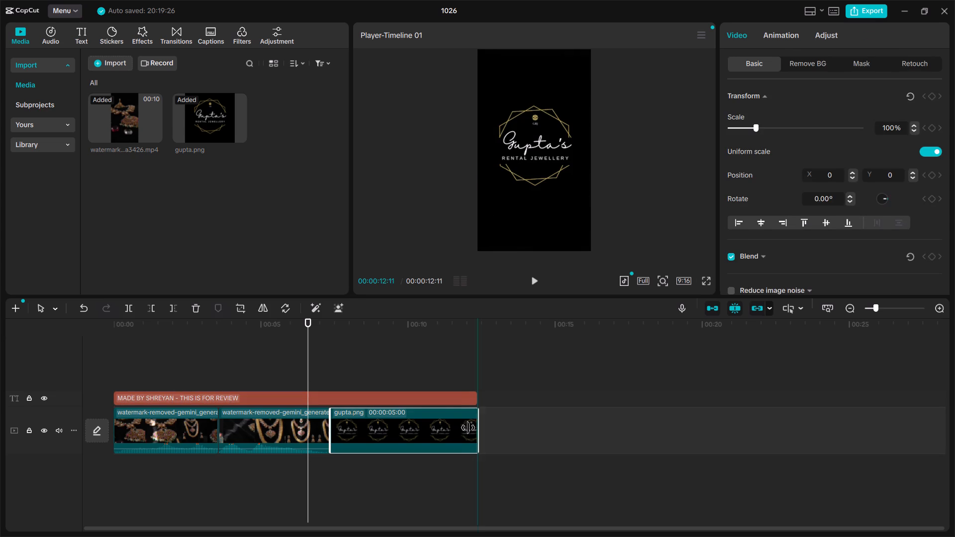
left_click_drag(468, 428, 427, 428)
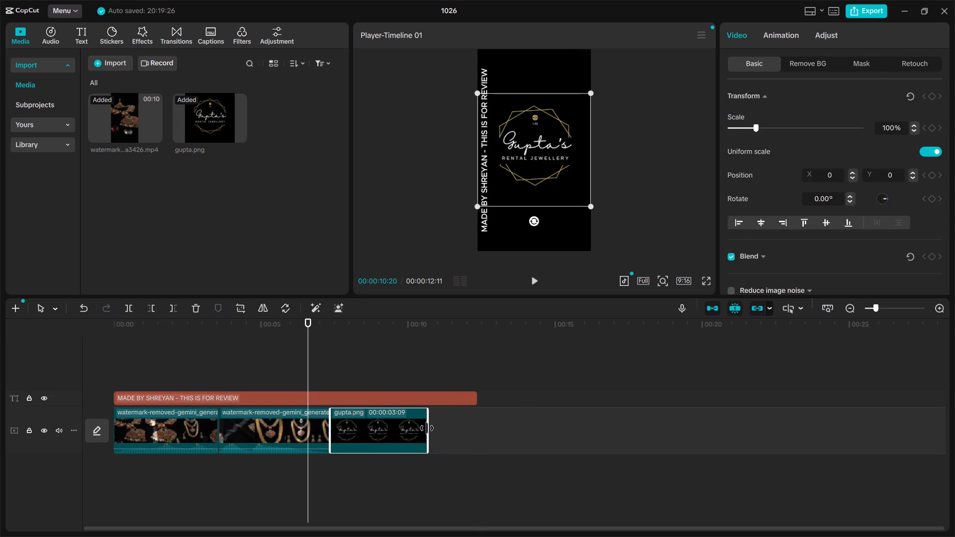
left_click_drag(427, 428, 421, 429)
left_click_drag(421, 429, 410, 429)
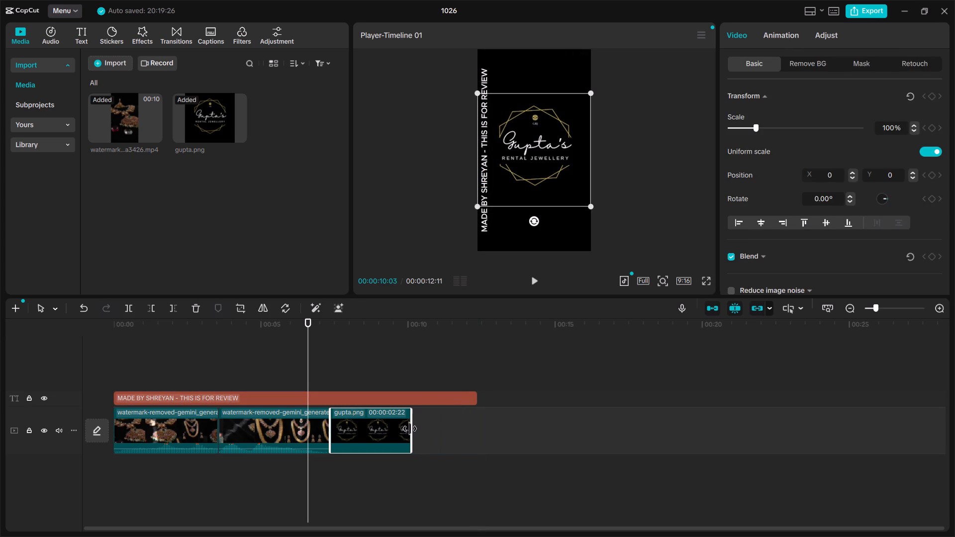
left_click_drag(410, 429, 407, 428)
left_click_drag(407, 428, 407, 428)
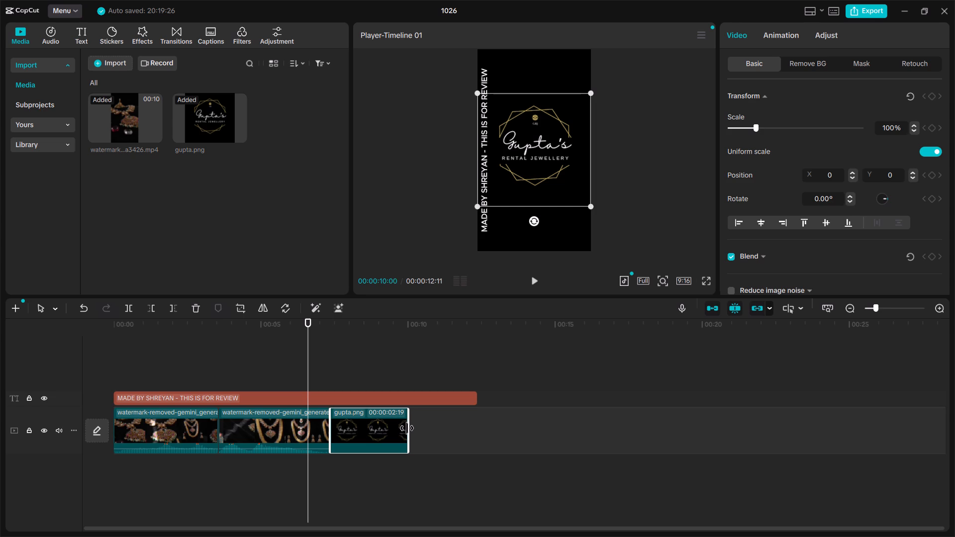
left_click_drag(407, 428, 407, 429)
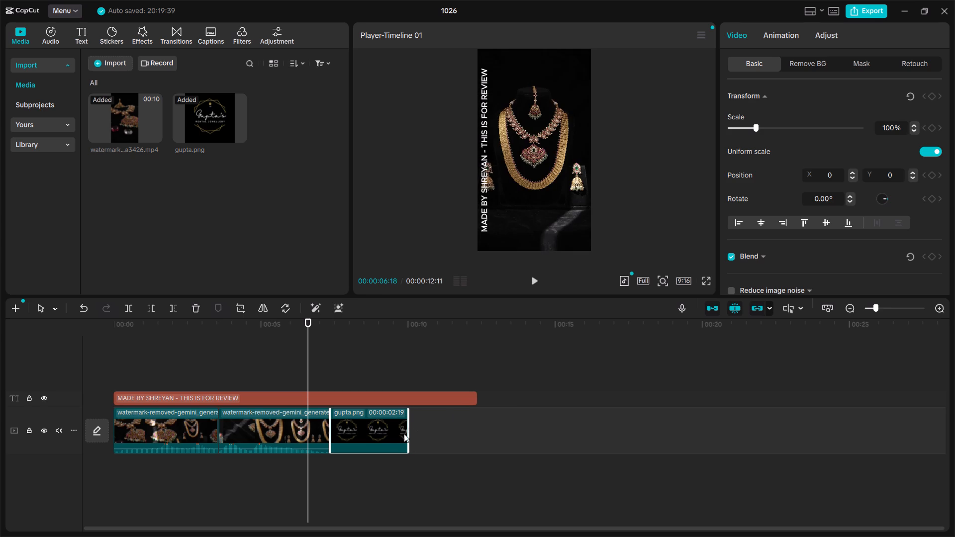
left_click(394, 433)
Trim the vertical text clip to end with the logo clip at 00:00:10:00.
left_click(411, 368)
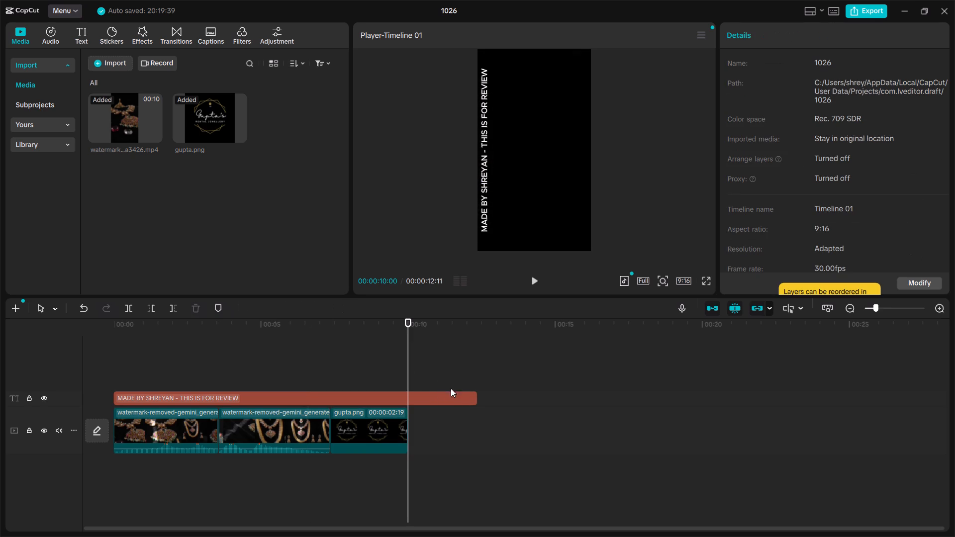
left_click_drag(476, 398, 406, 412)
left_click(429, 432)
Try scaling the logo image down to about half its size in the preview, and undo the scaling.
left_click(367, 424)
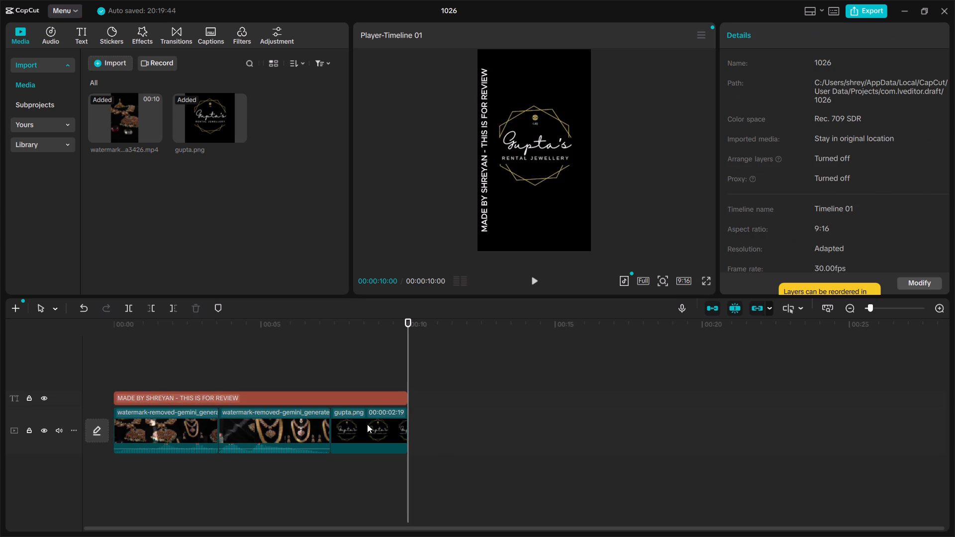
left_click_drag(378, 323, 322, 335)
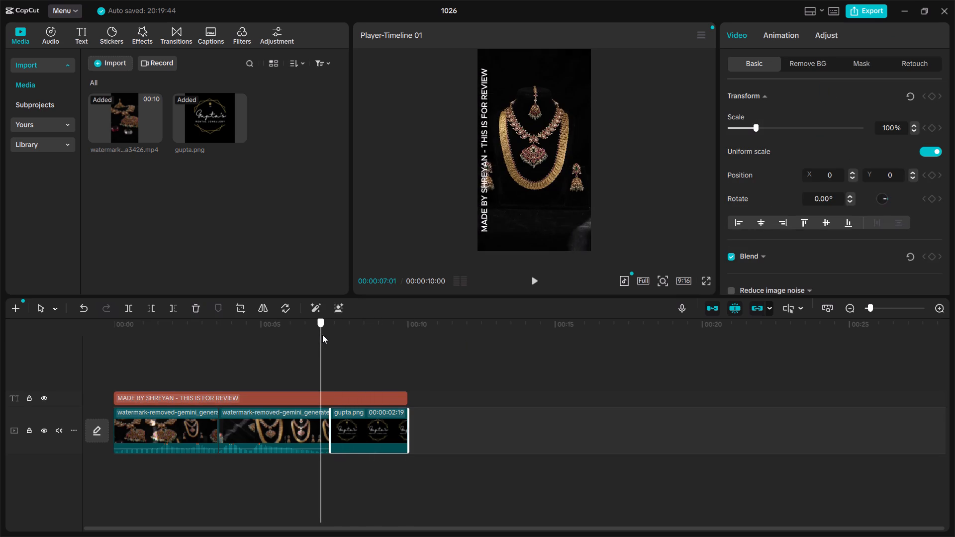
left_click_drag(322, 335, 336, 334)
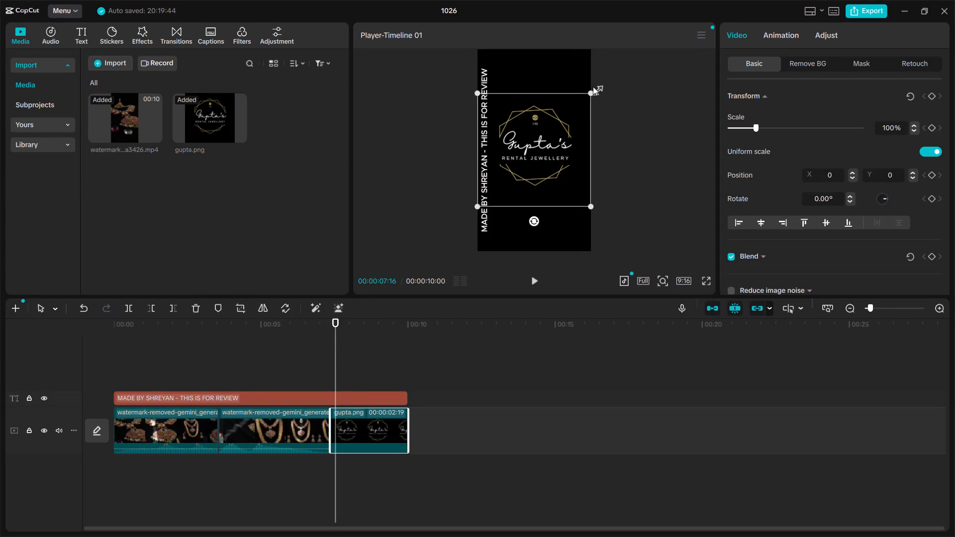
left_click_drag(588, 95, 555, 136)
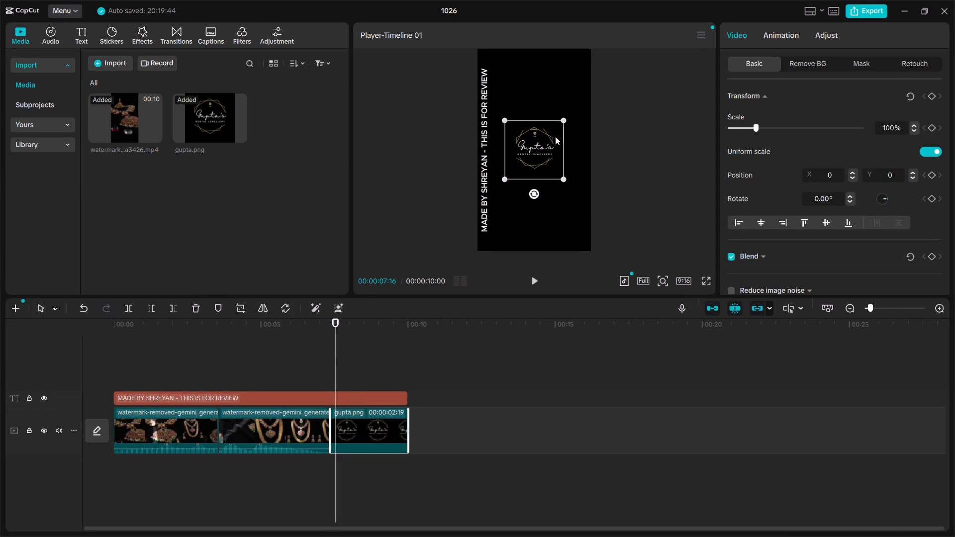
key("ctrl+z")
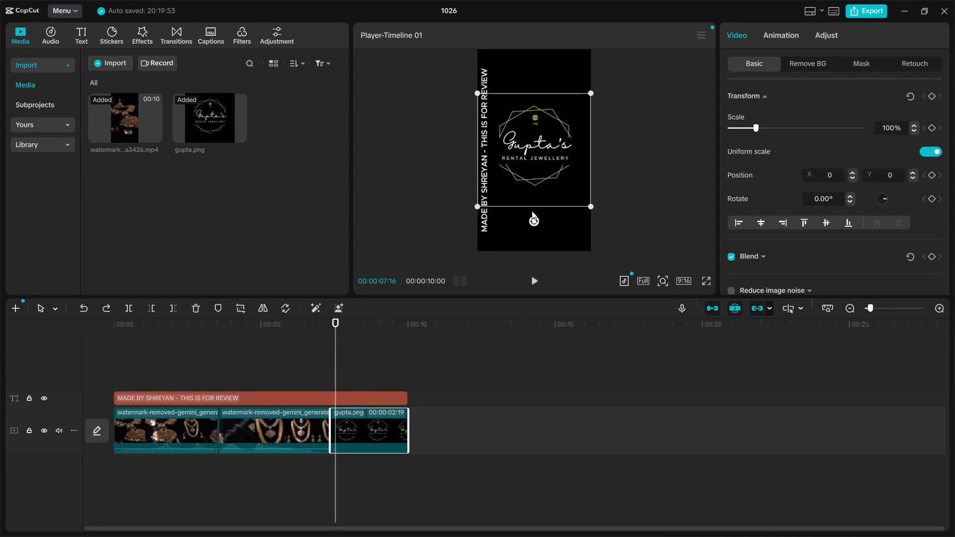
Examine the logo clip's basic video settings and the cut from the necklace clip to the logo at 00:00:07:11.
left_click_drag(318, 318, 311, 323)
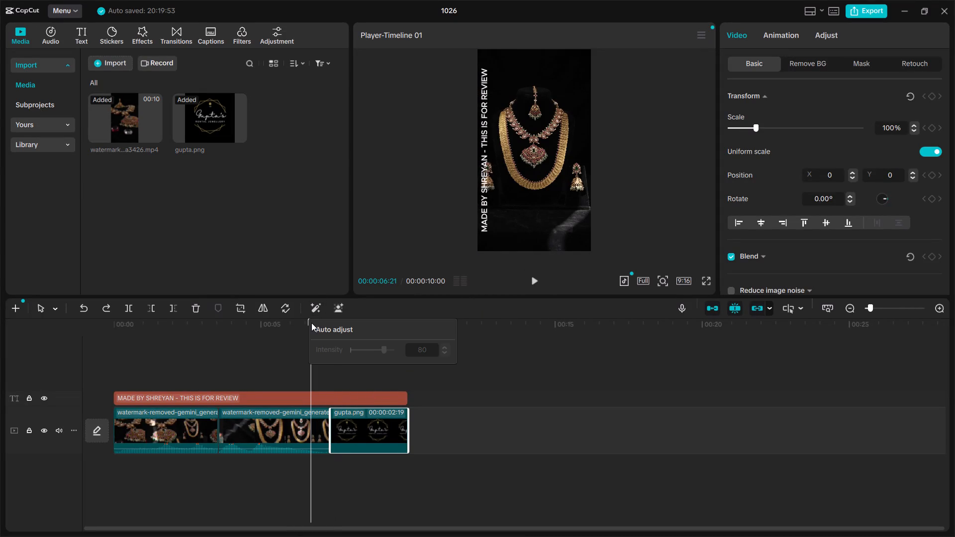
left_click(362, 431)
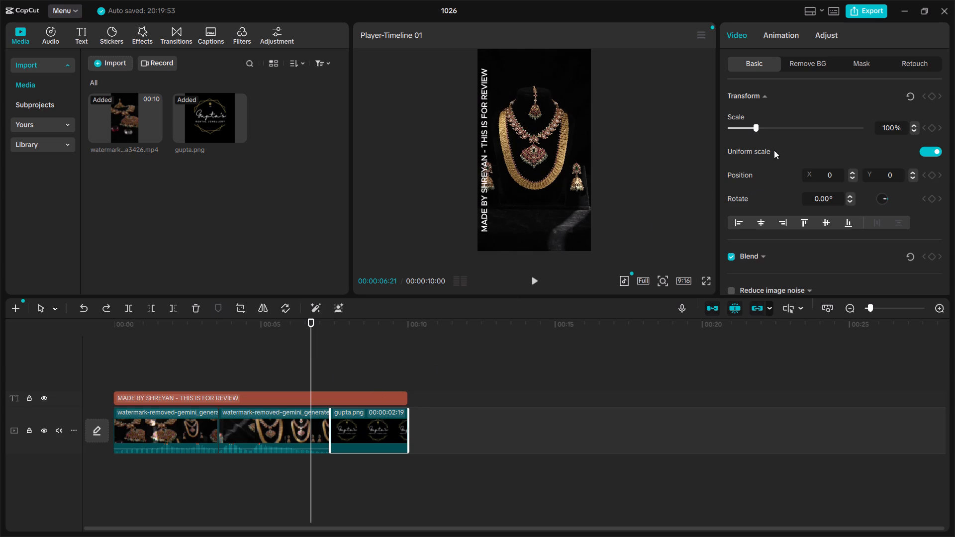
scroll(785, 140, "down", 1)
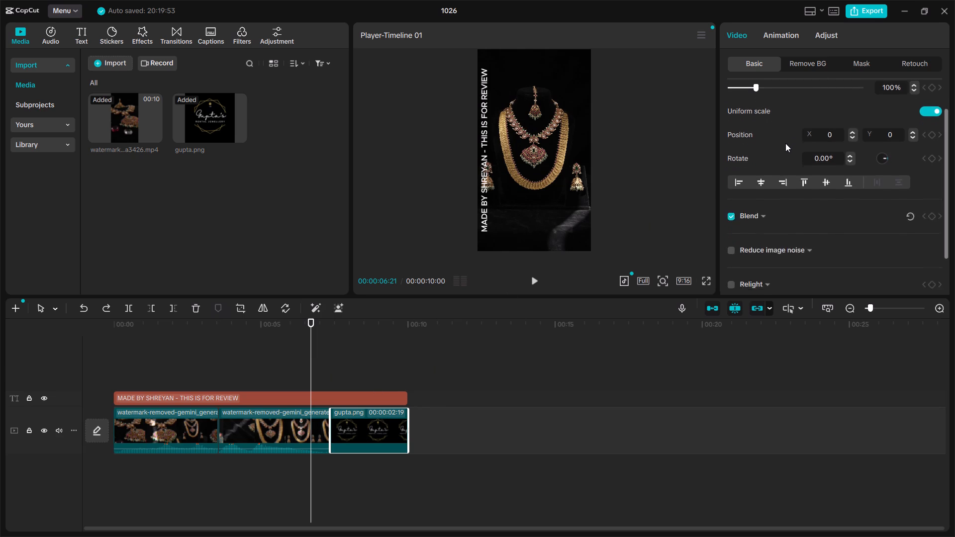
scroll(785, 144, "down", 4)
scroll(742, 230, "down", 2)
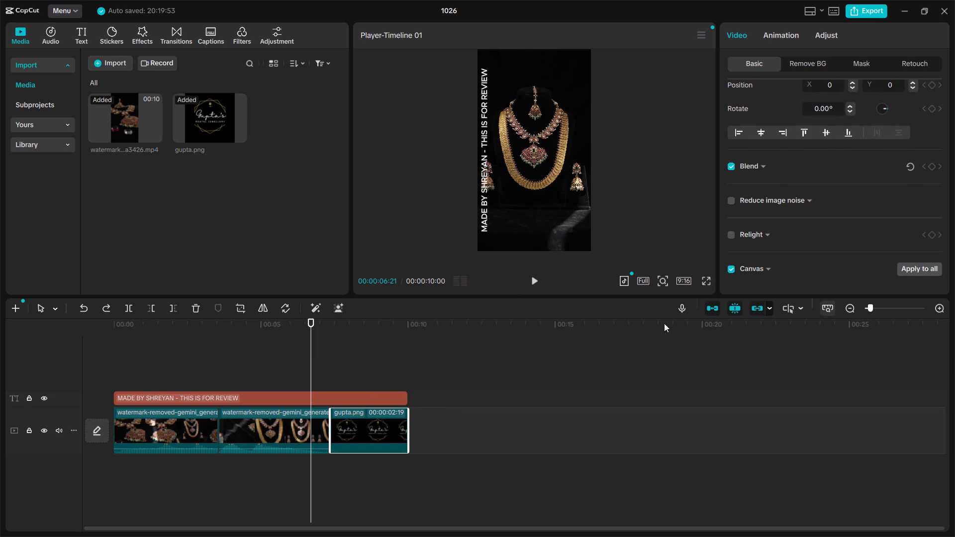
left_click_drag(311, 319, 334, 322)
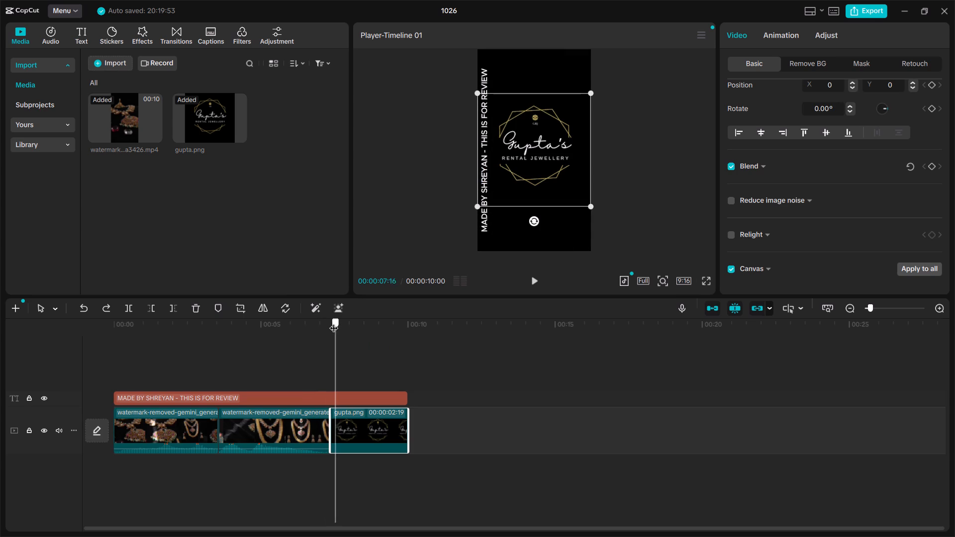
left_click_drag(334, 322, 333, 322)
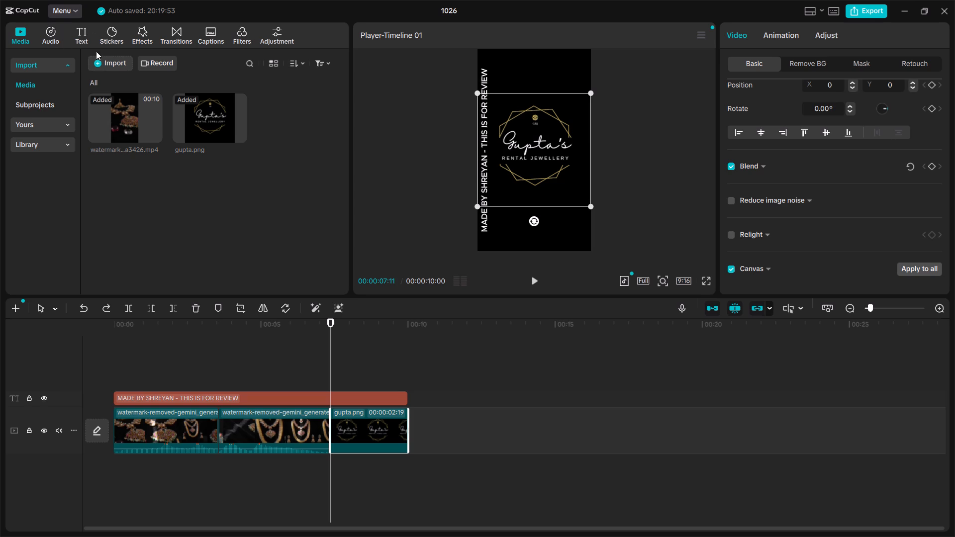
Look through the video effects library and the logo clip's context options, background removal, mask, retouch and animation settings.
left_click(145, 34)
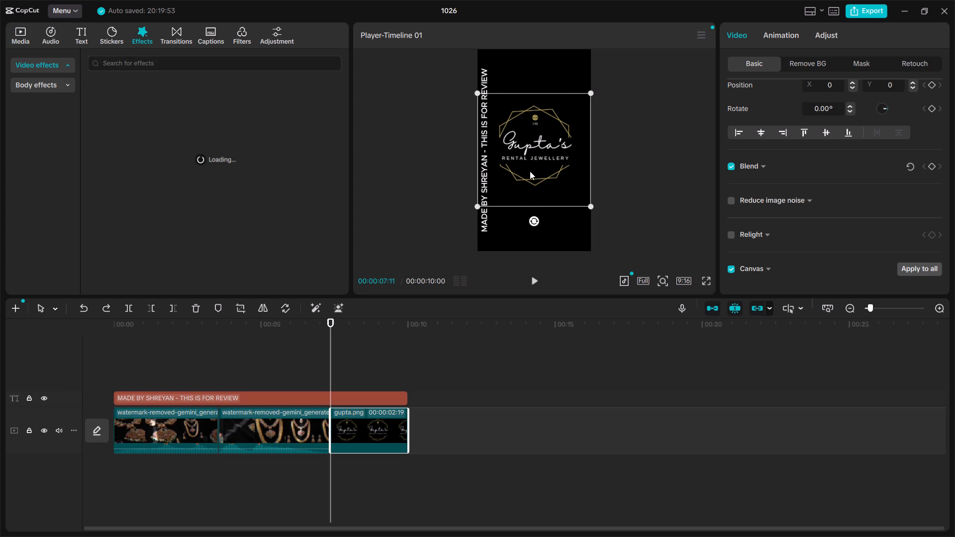
left_click(633, 223)
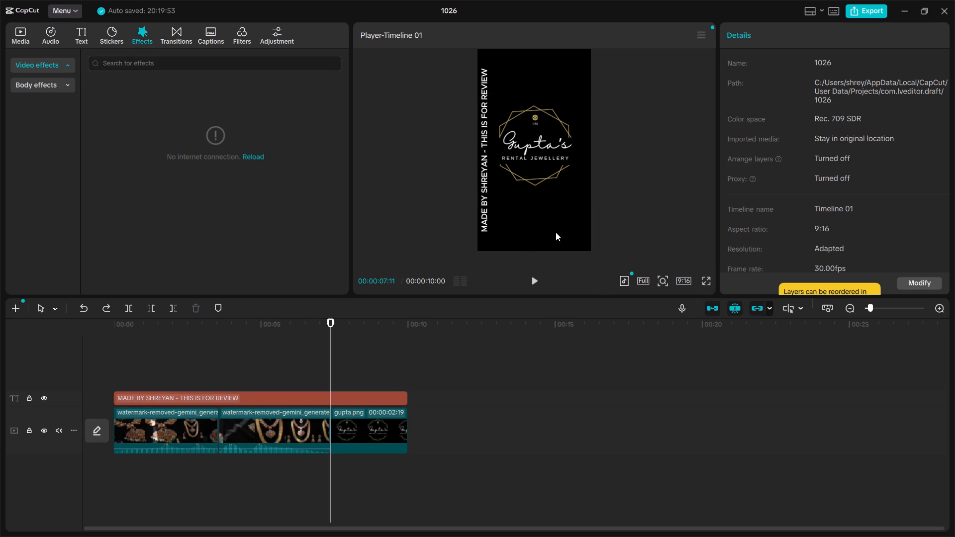
left_click(368, 447)
right_click(368, 435)
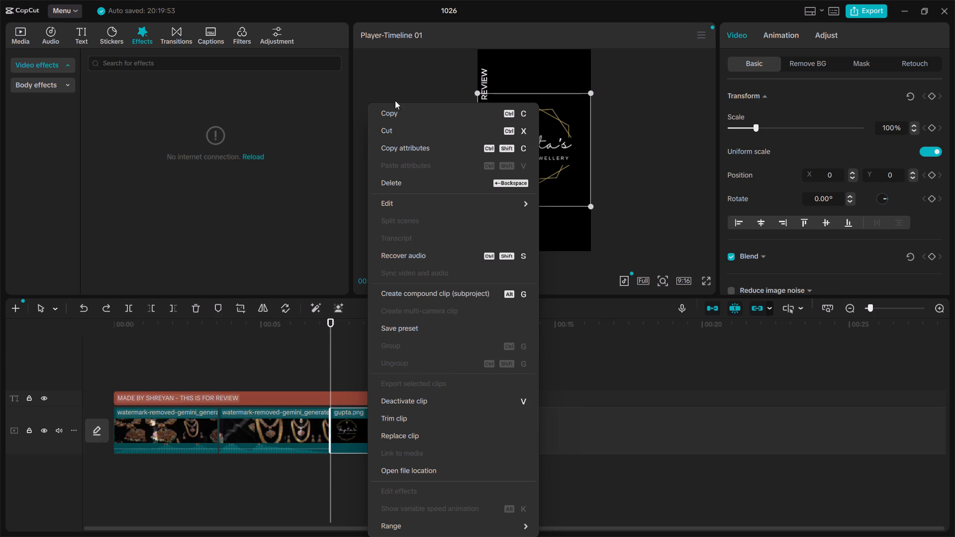
scroll(409, 378, "down", 1)
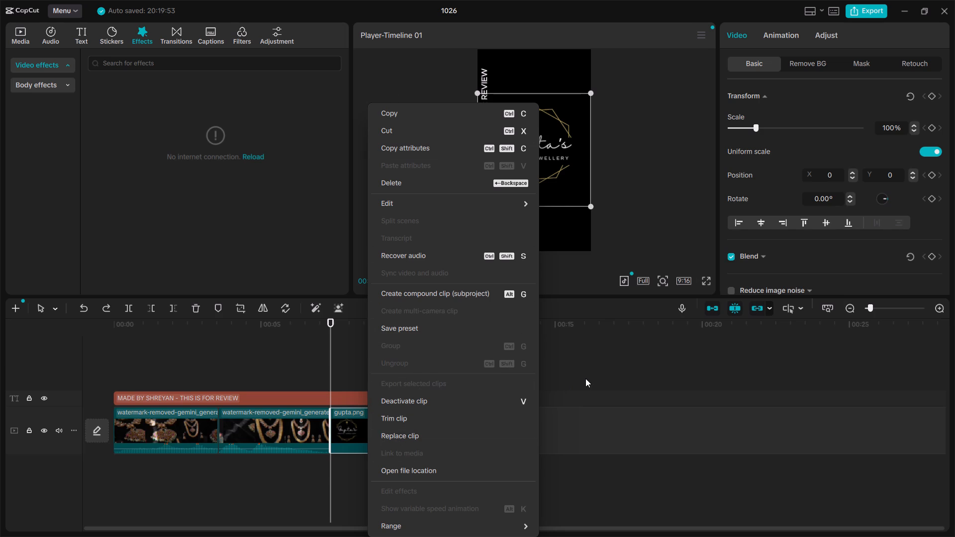
left_click(590, 374)
scroll(778, 238, "down", 1)
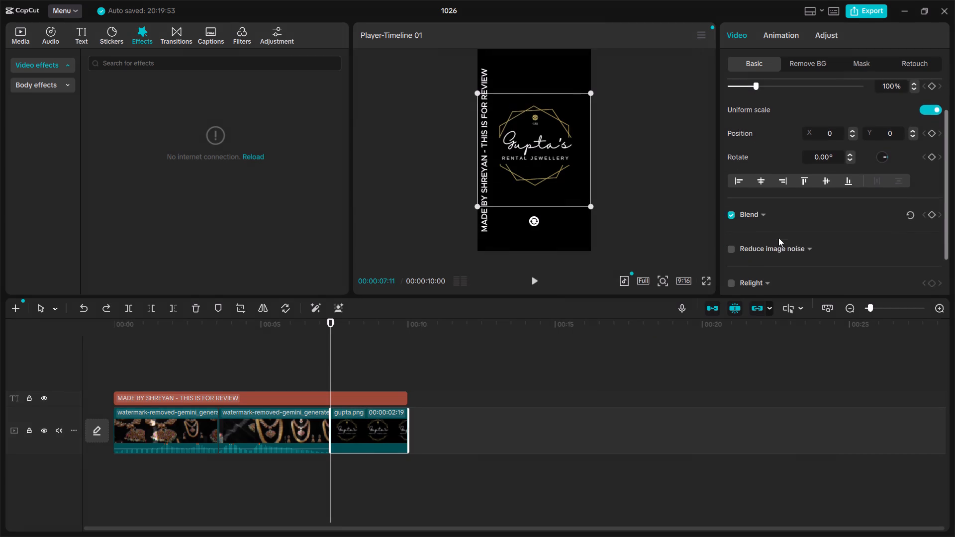
scroll(778, 238, "down", 5)
scroll(788, 219, "up", 4)
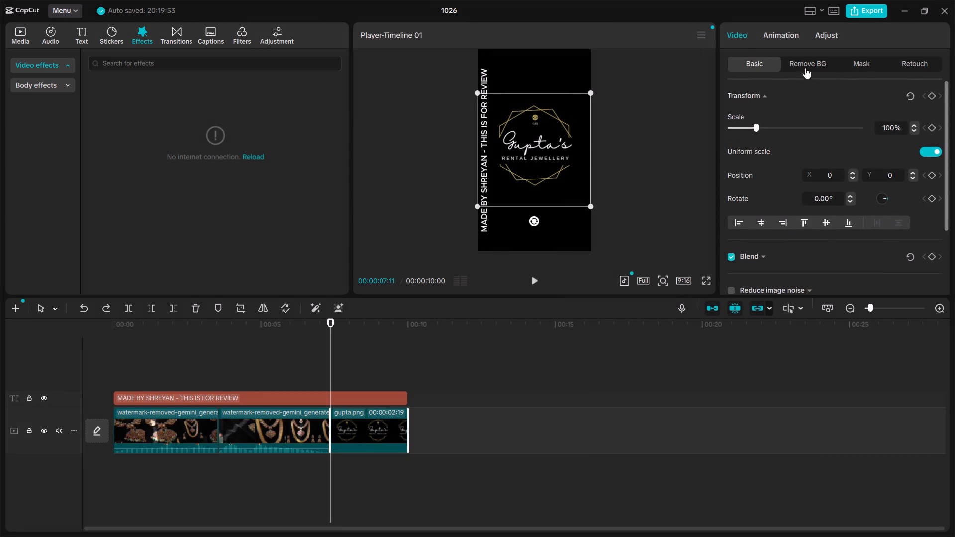
left_click(804, 61)
left_click(848, 62)
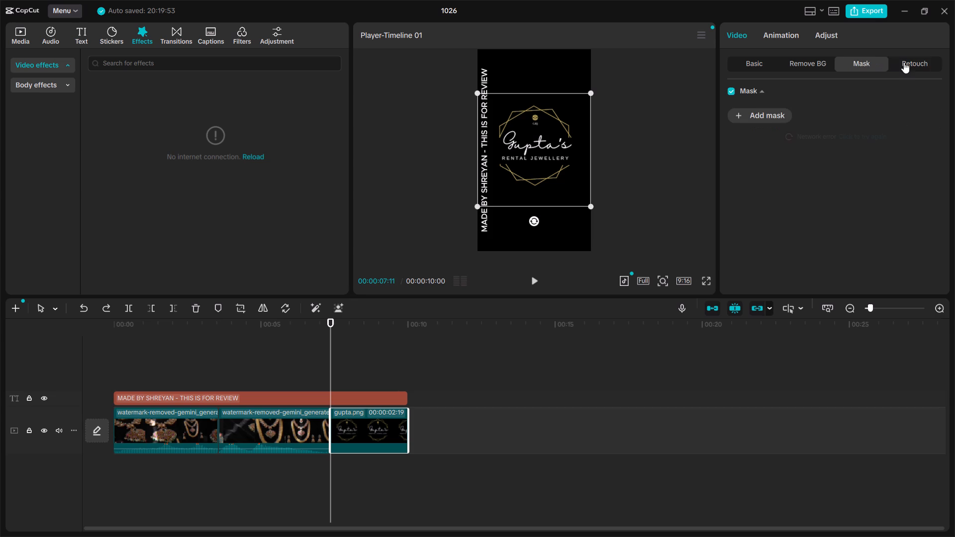
left_click(904, 62)
left_click(741, 65)
left_click(776, 37)
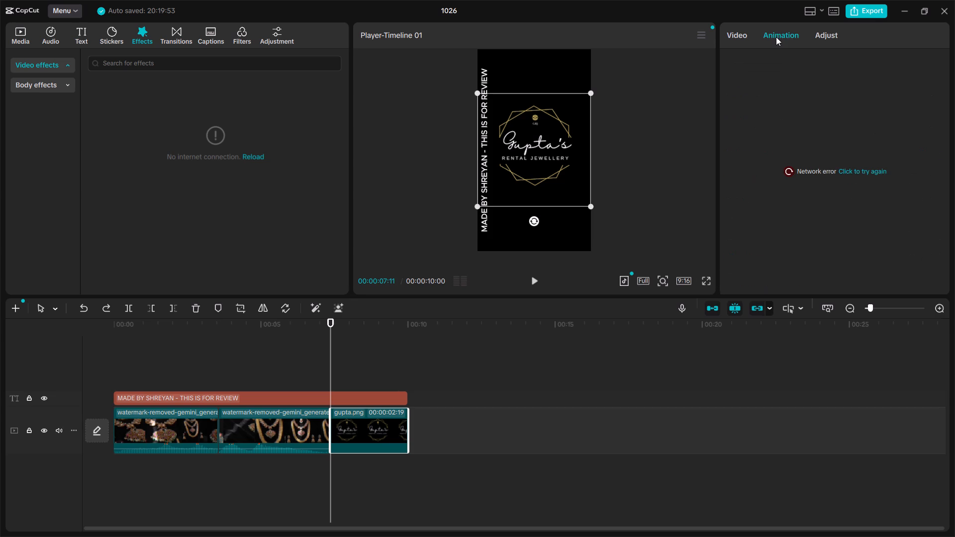
left_click(853, 172)
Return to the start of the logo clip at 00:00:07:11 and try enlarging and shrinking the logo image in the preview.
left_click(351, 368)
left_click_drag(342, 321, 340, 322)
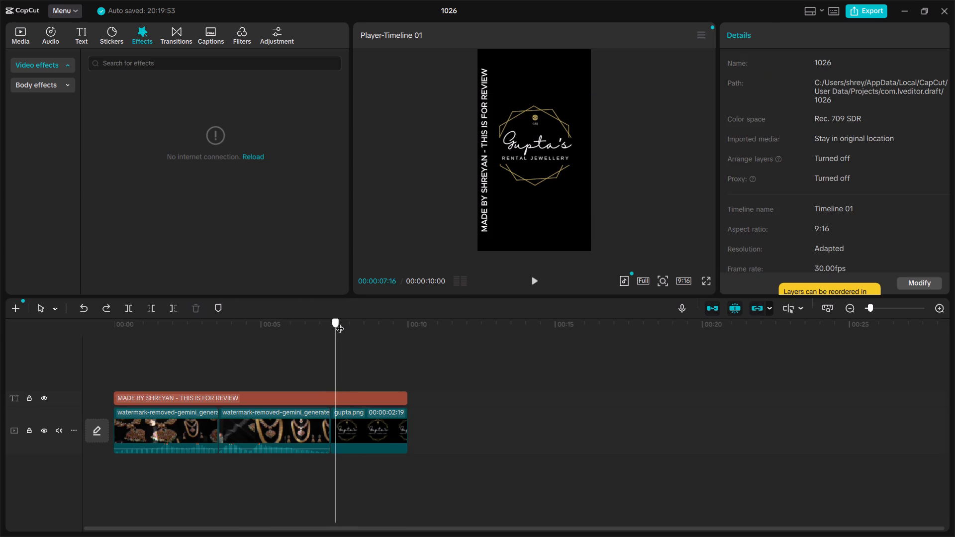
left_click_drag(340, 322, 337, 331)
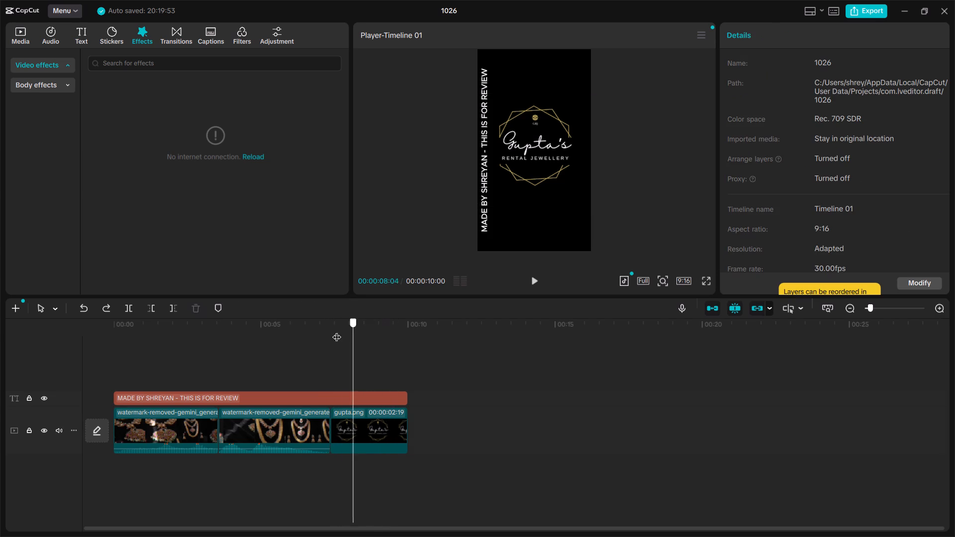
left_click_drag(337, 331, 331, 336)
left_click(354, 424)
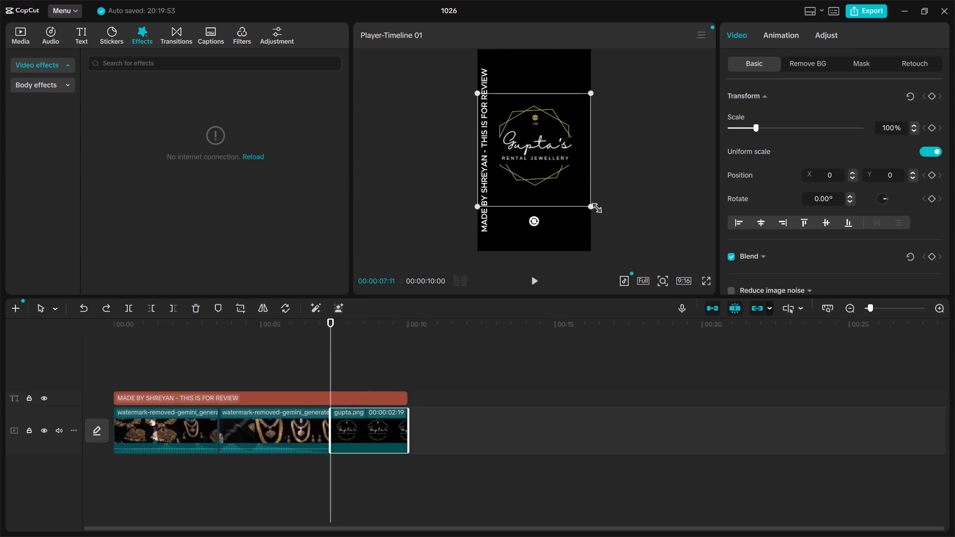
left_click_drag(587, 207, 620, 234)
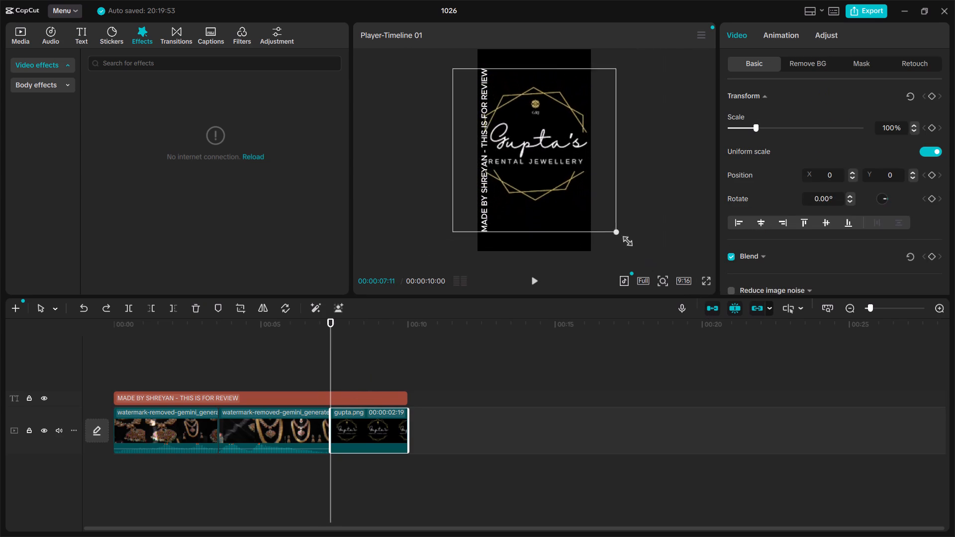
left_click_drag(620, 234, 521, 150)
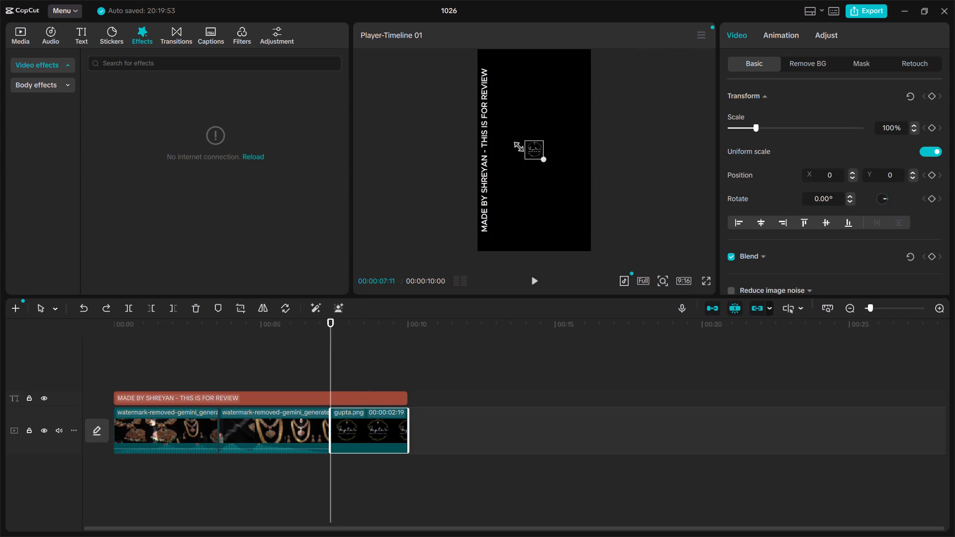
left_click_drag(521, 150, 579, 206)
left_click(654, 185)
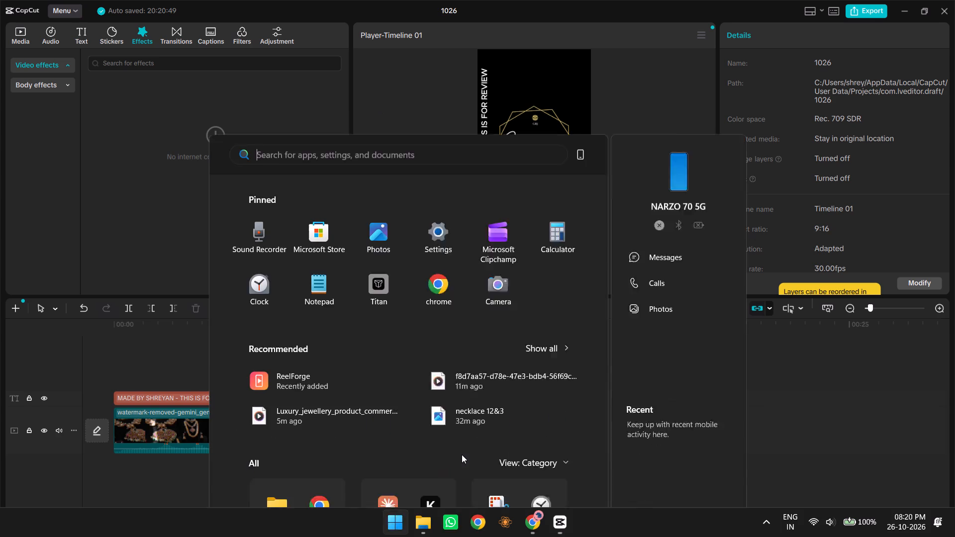
Search the computer for Clipchamp and launch Microsoft Clipchamp.
type("claip")
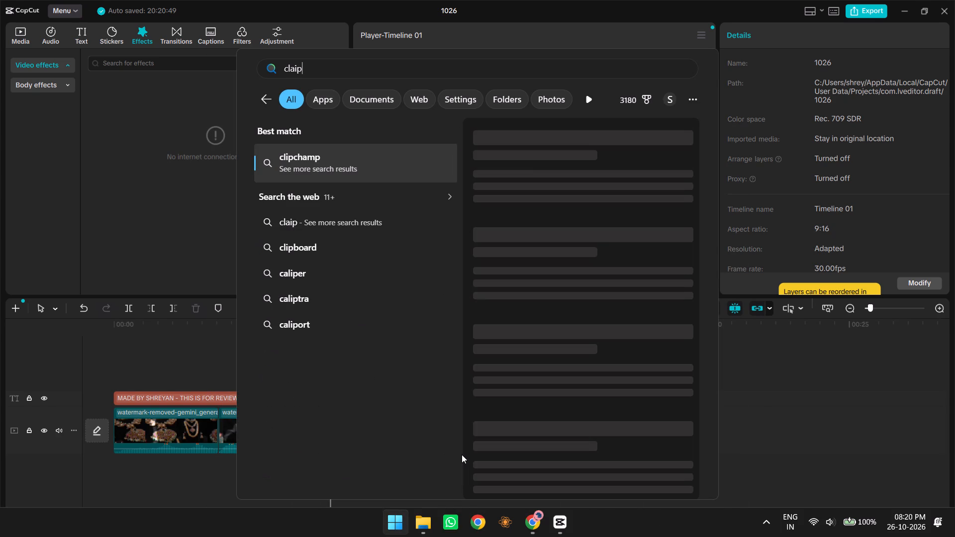
key("BackSpace")
key("BackSpace")
key("BackSpace")
type("ip")
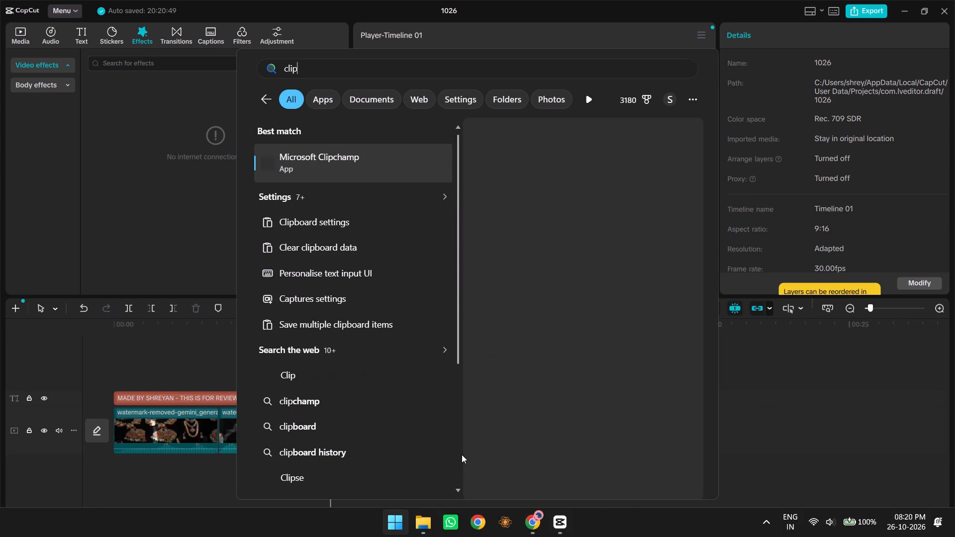
left_click(335, 166)
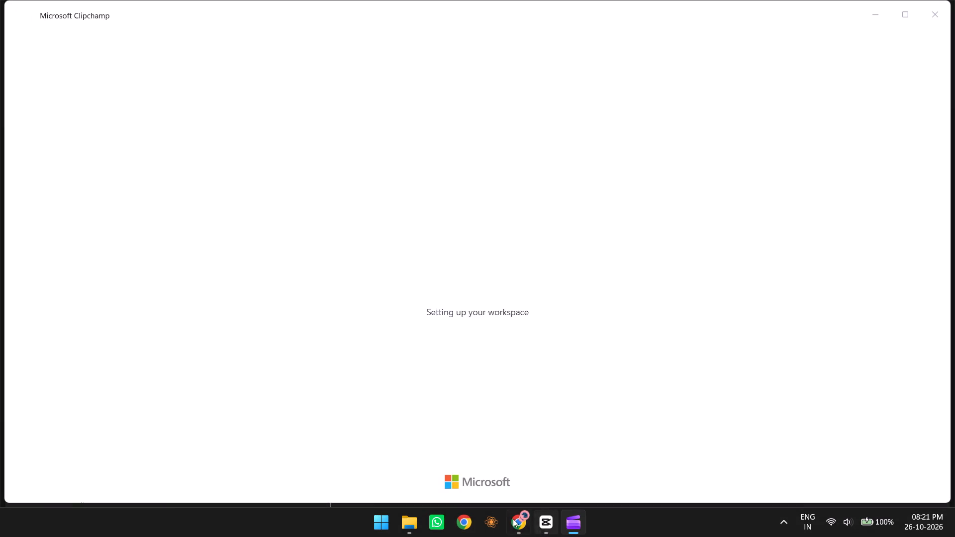
Switch to Chrome and download the processed luxury jewellery commercial video as MP4 from the Gemini watermark remover page.
left_click(508, 518)
left_click(546, 0)
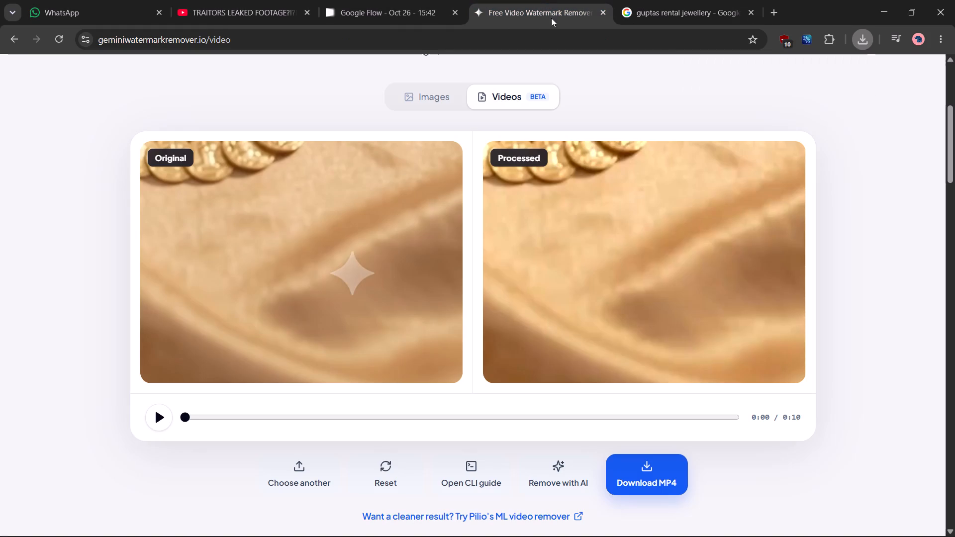
left_click(662, 476)
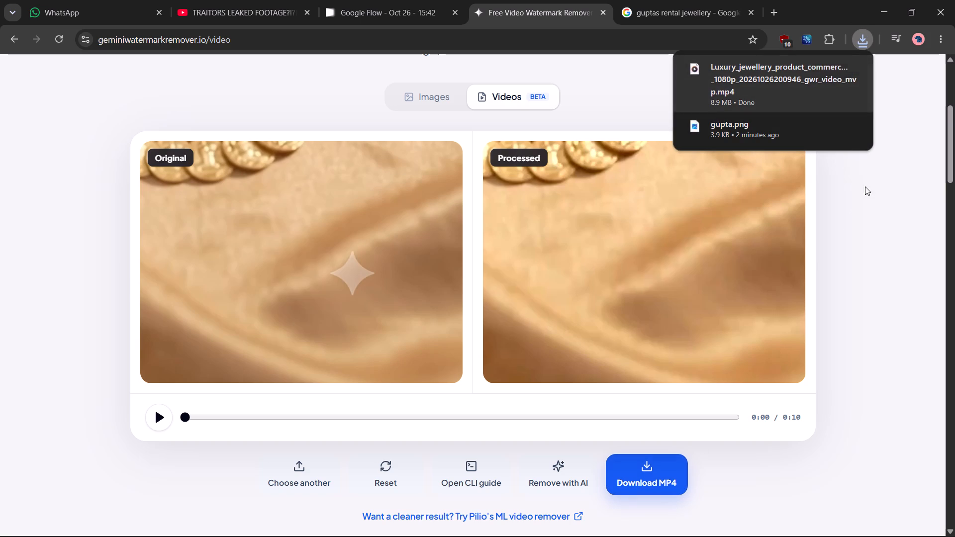
left_click(871, 203)
left_click(225, 0)
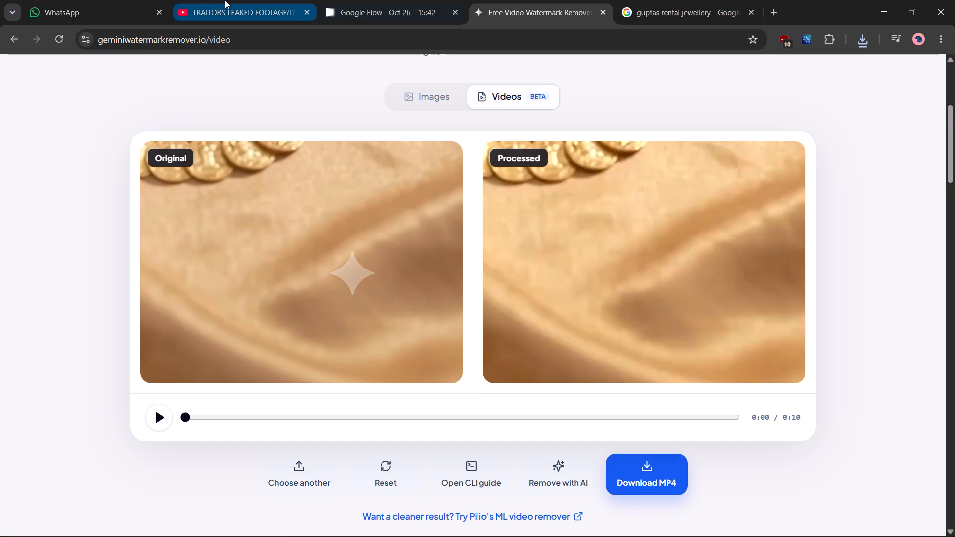
left_click(878, 0)
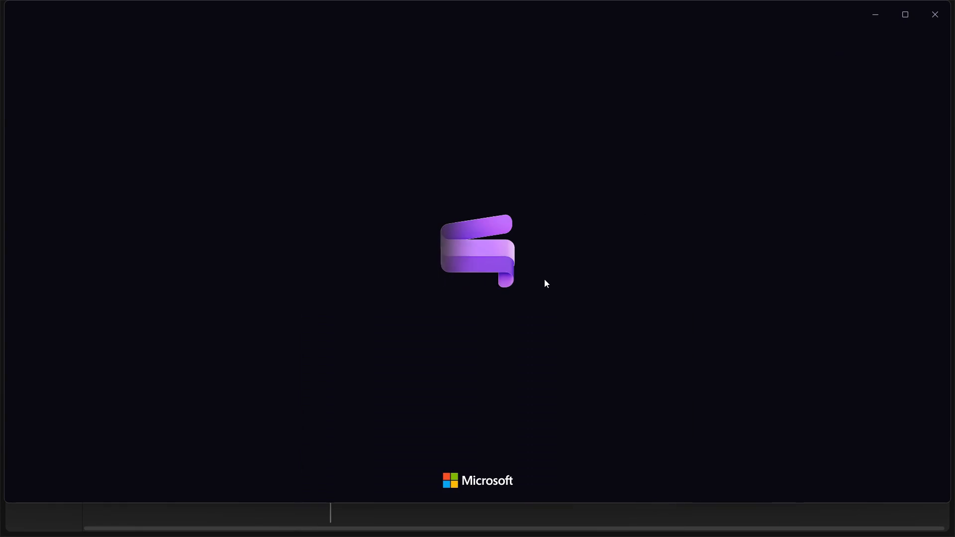
Maximize Clipchamp and create a new video from scratch.
left_click(908, 13)
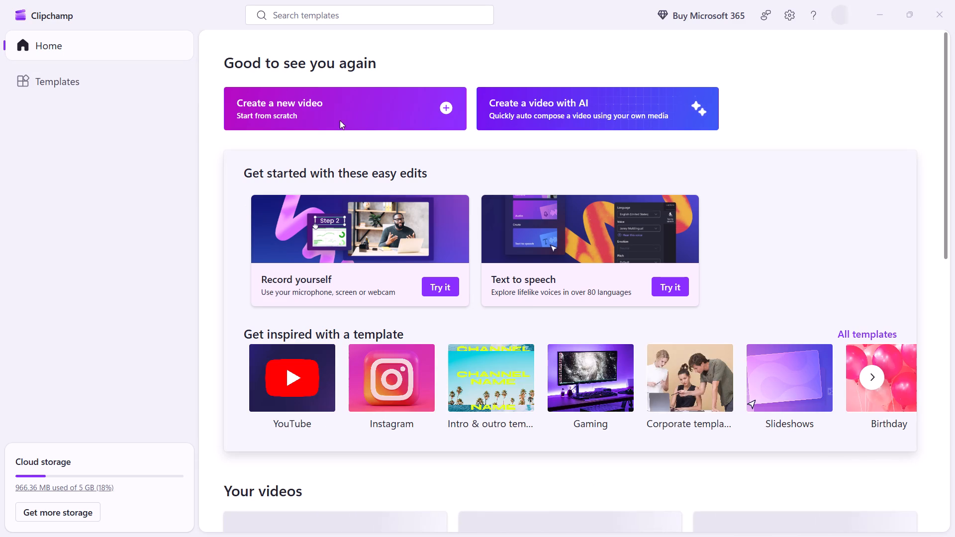
left_click(359, 112)
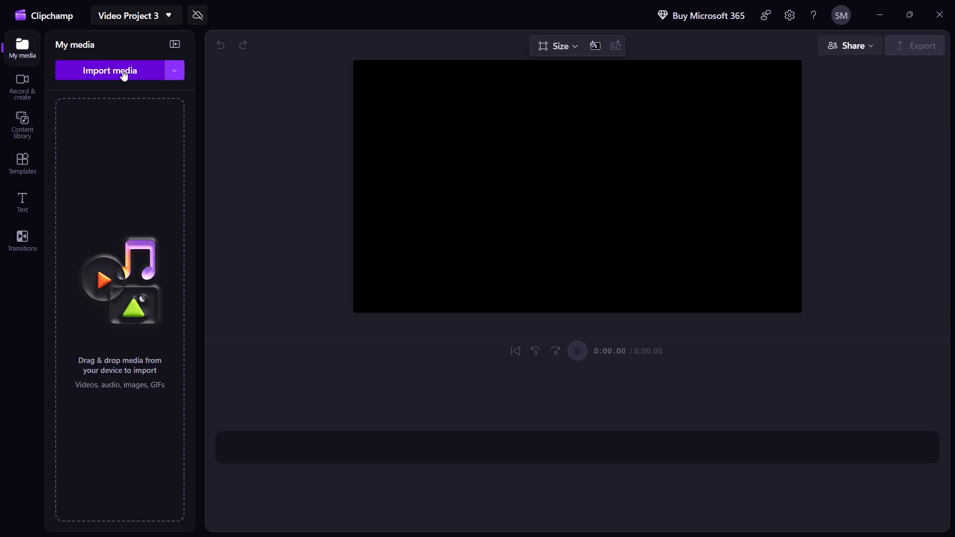
Add the watermark-removed Gemini video from the Downloads folder to the Clipchamp timeline.
left_click(397, 527)
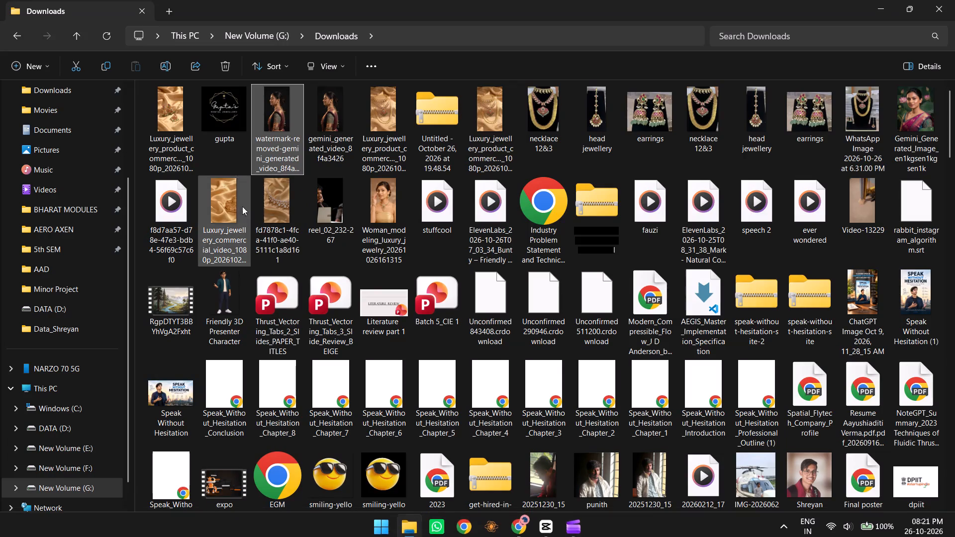
left_click_drag(267, 128, 568, 522)
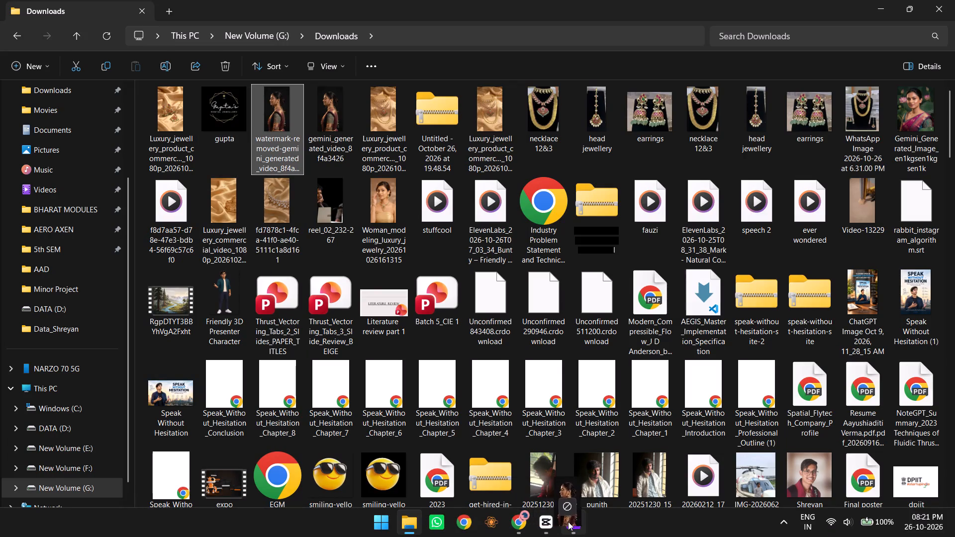
left_click_drag(568, 522, 401, 443)
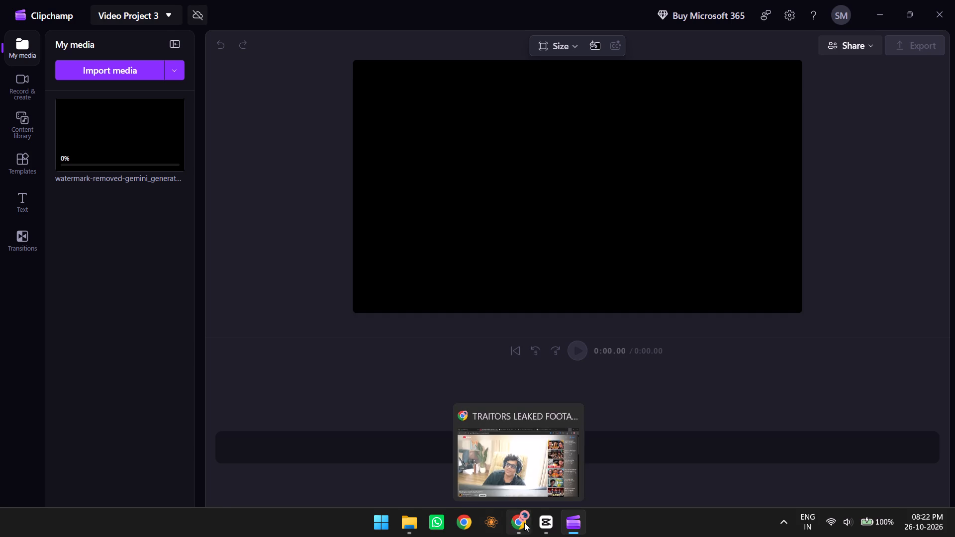
Import gupta.png from the Downloads folder into the Clipchamp project media.
left_click(524, 523)
left_click(401, 519)
left_click_drag(219, 128, 228, 138)
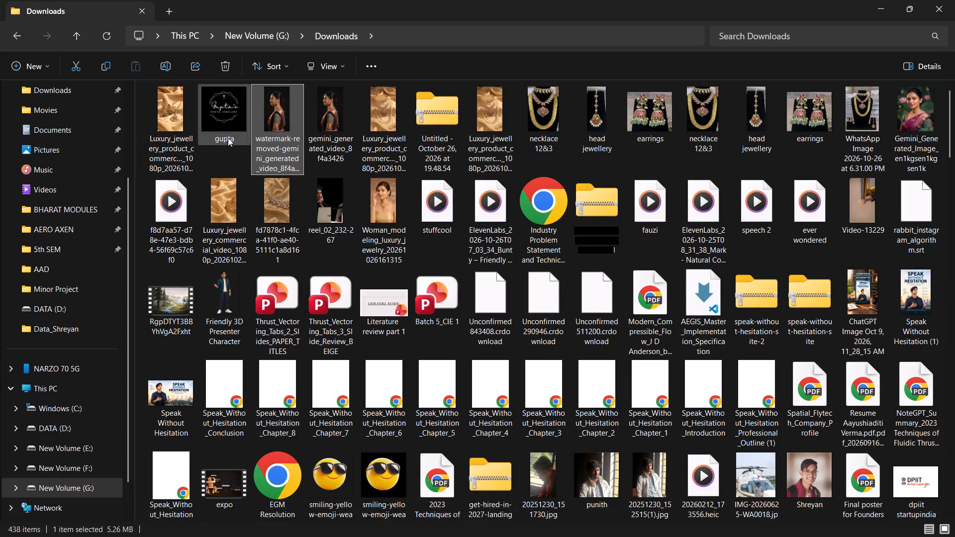
left_click_drag(228, 138, 176, 322)
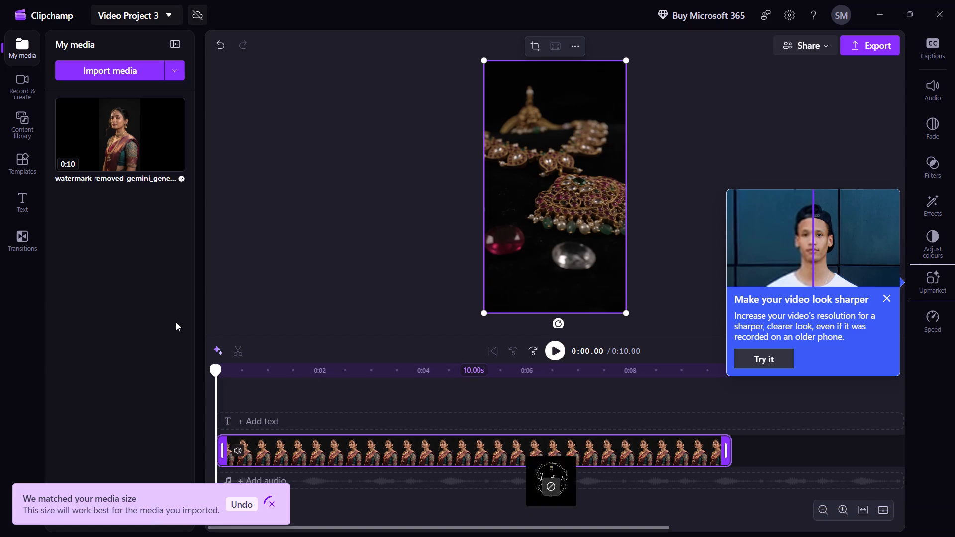
left_click_drag(176, 322, 167, 326)
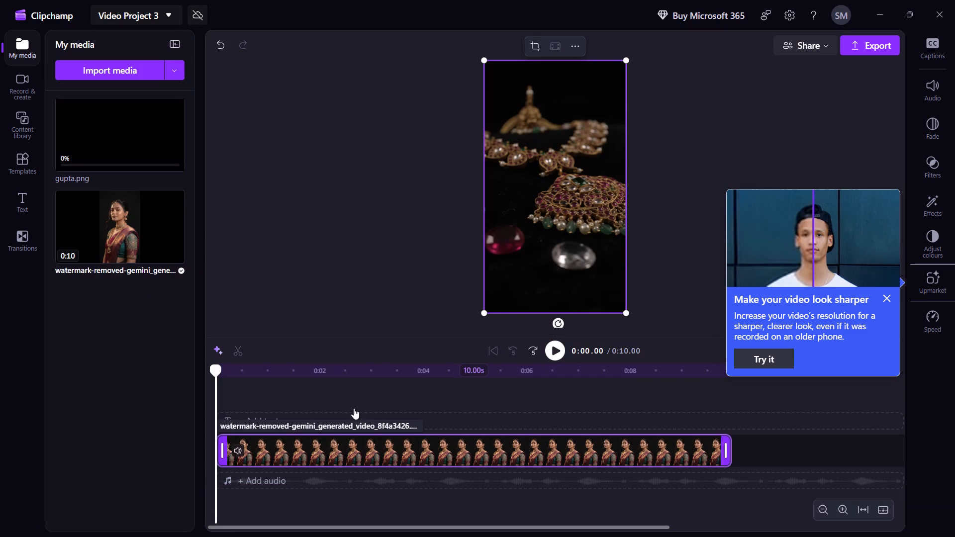
Split the jewellery video at 0:03.51, at the end of the pendant close-up before the woman's shot.
left_click(354, 373)
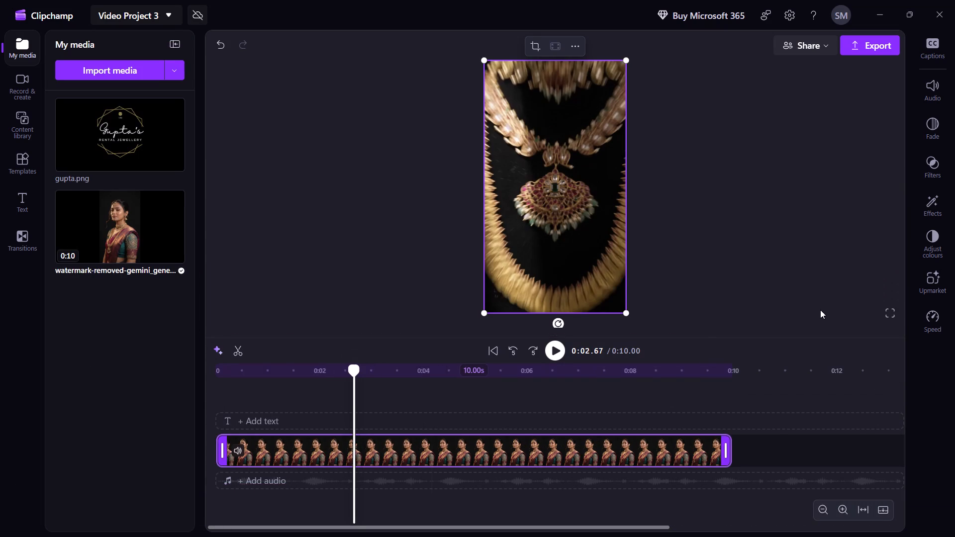
key("Right")
key("Right")
key("Right")
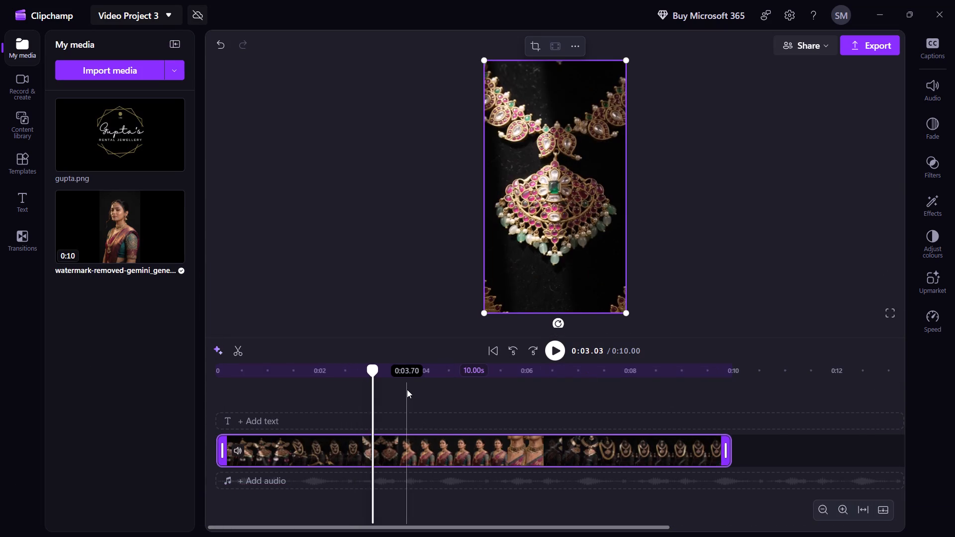
key("Right")
key("Right")
key("Right")
key("Right")
key("Right")
key("Left")
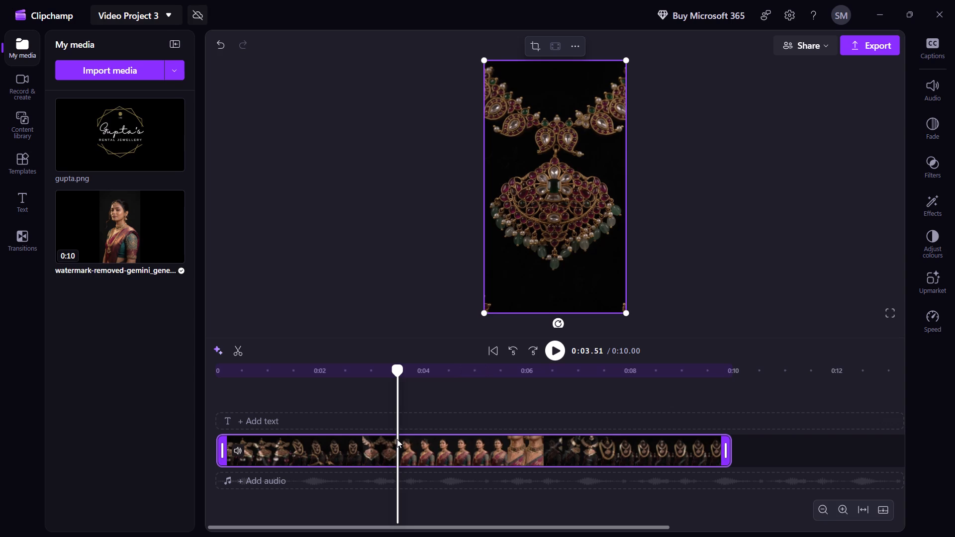
left_click(243, 355)
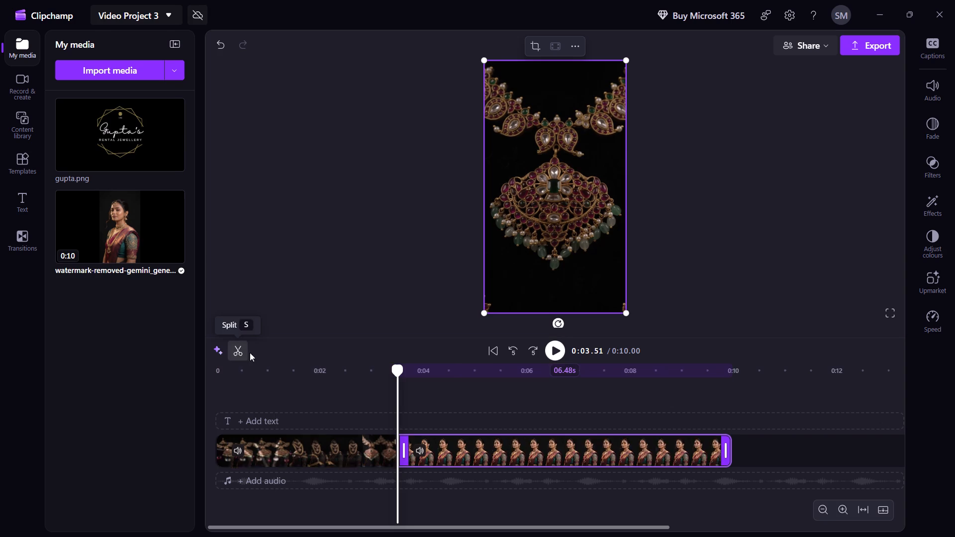
Split the jewellery video again at 0:06.28, at the end of the choker close-up.
key("Right")
key("Right")
key("Right")
key("Right")
key("Right")
key("Right")
key("Right")
key("Right")
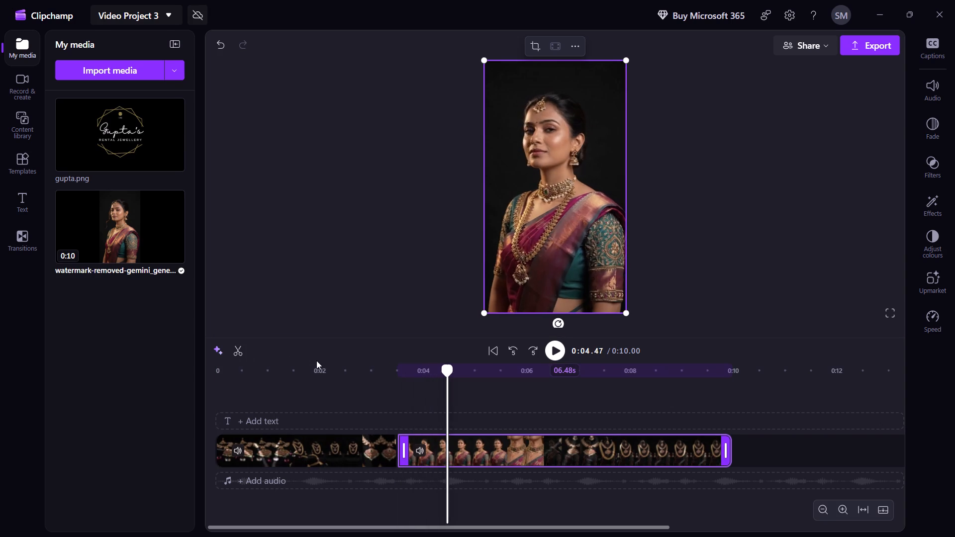
key("Right")
key("Right")
key("Right")
key("Right")
key("Right")
key("Right")
key("Right")
key("Right")
key("Right")
key("Right")
key("Right")
key("Right")
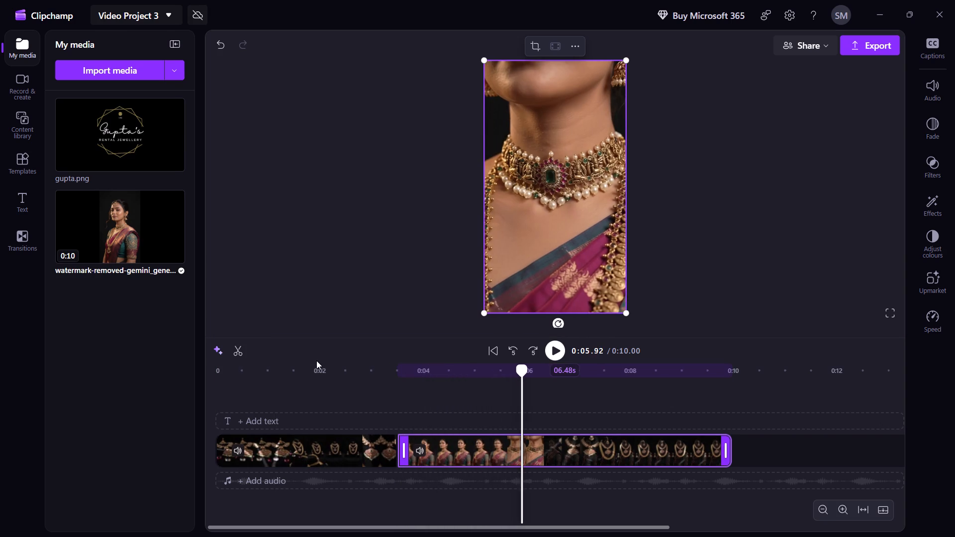
key("Right")
key("Right")
key("Right")
key("Right")
key("Right")
key("Left")
key("Left")
key("Left")
key("Right")
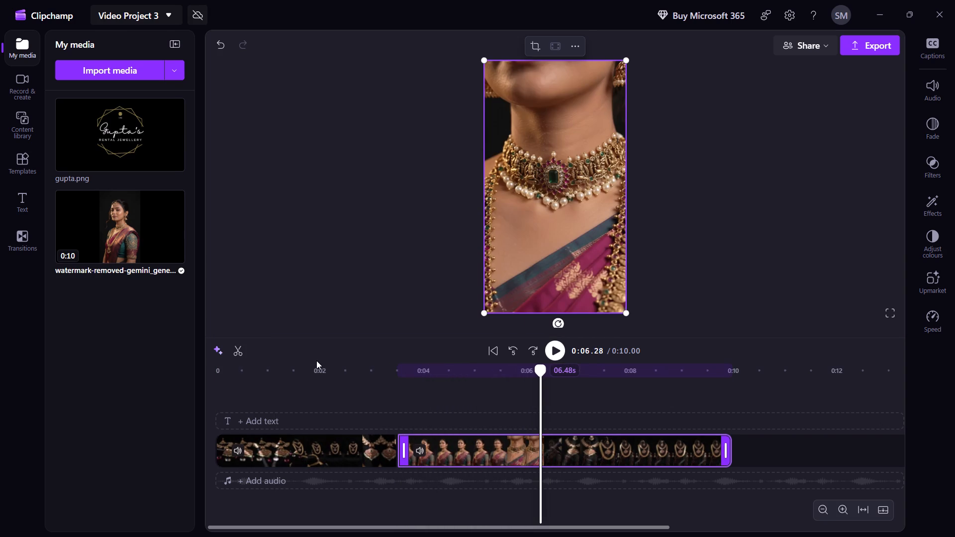
left_click(240, 351)
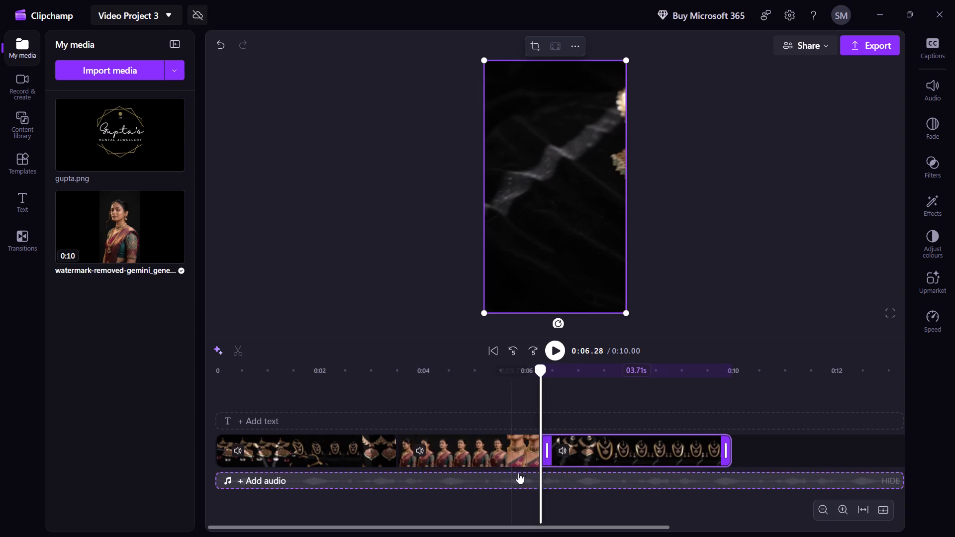
Delete the middle segment showing the woman and close the gap it leaves between the two jewellery clips.
left_click(496, 465)
key("Delete")
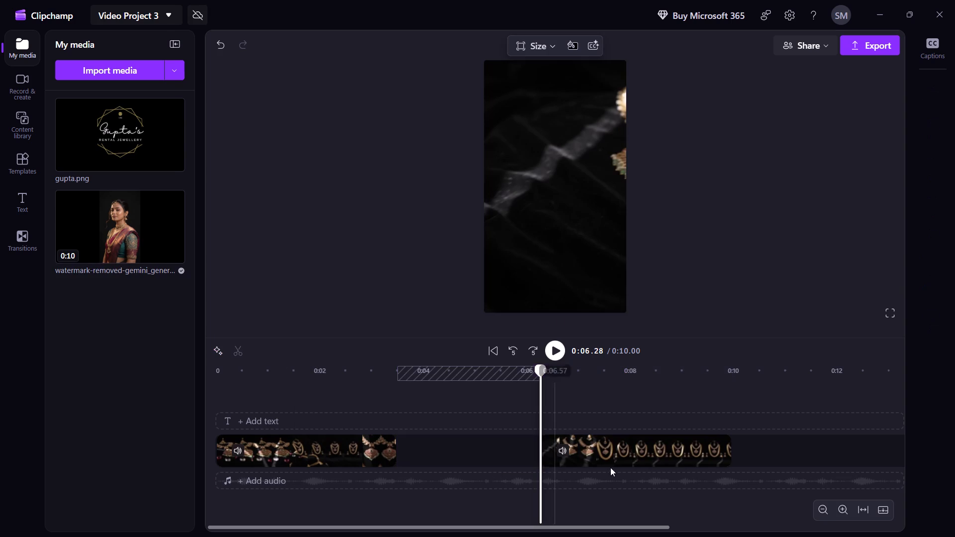
left_click(506, 454)
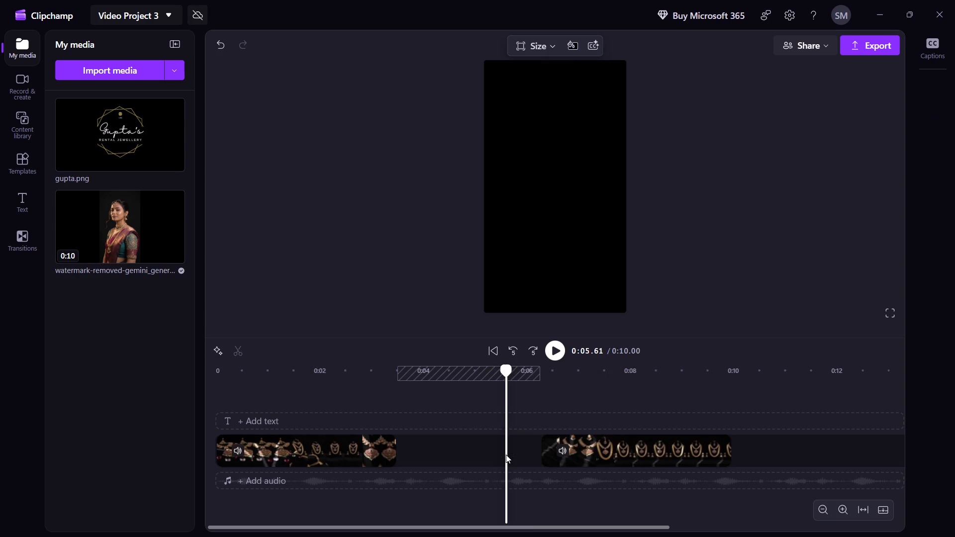
left_click(466, 450)
left_click(626, 452)
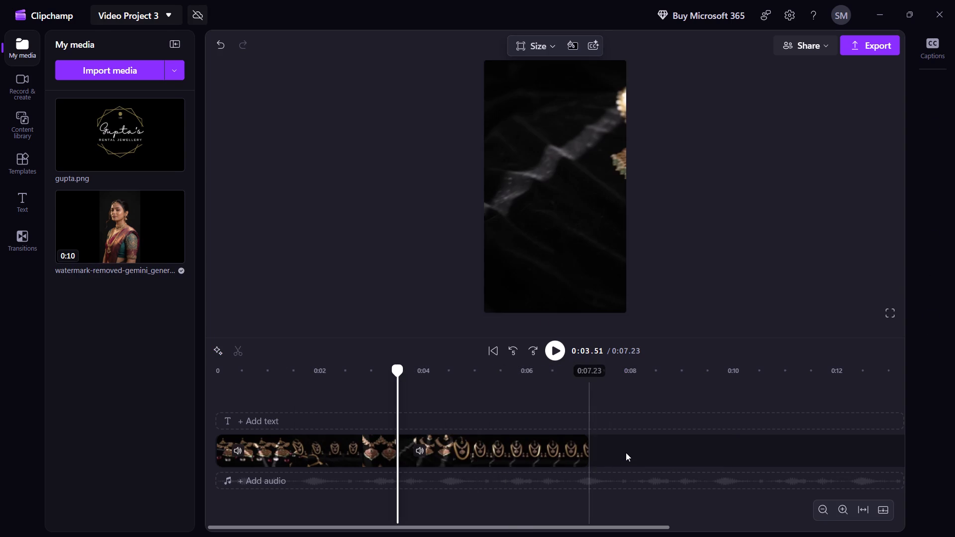
Add gupta.png after the last jewellery clip and trim it to 2.80 s.
left_click_drag(118, 146, 622, 461)
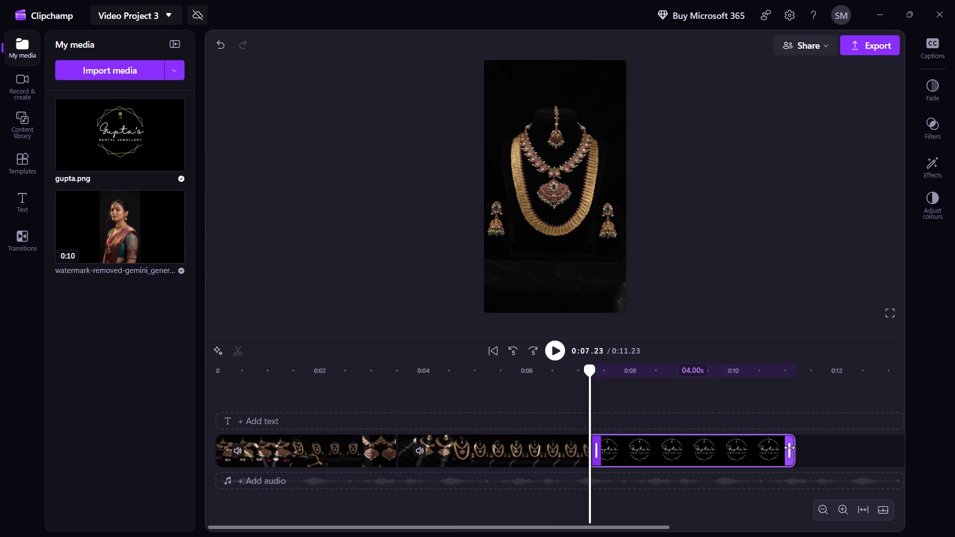
left_click_drag(792, 447, 727, 455)
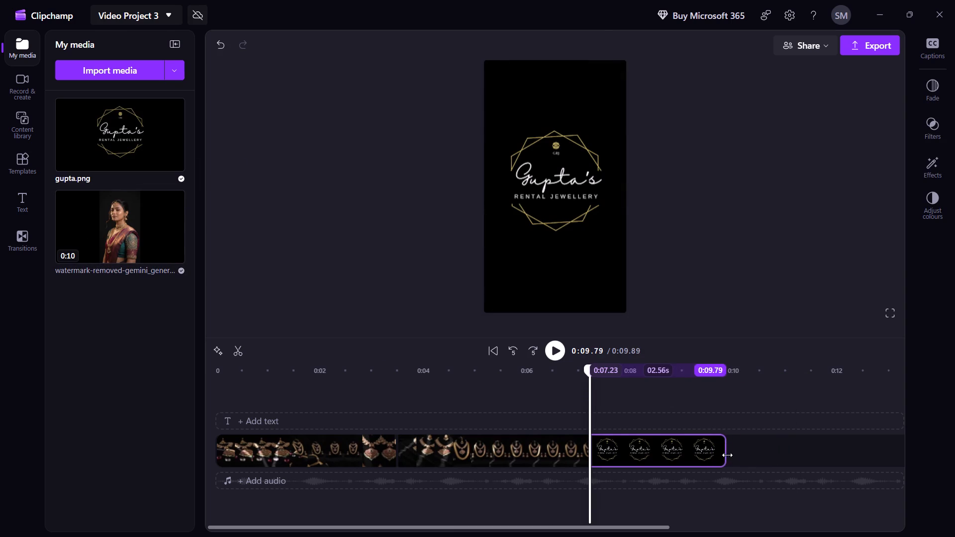
left_click_drag(727, 455, 731, 454)
Add a plain text clip above the video and extend it over the whole timeline, from 0 to 0:10.04.
left_click(356, 424)
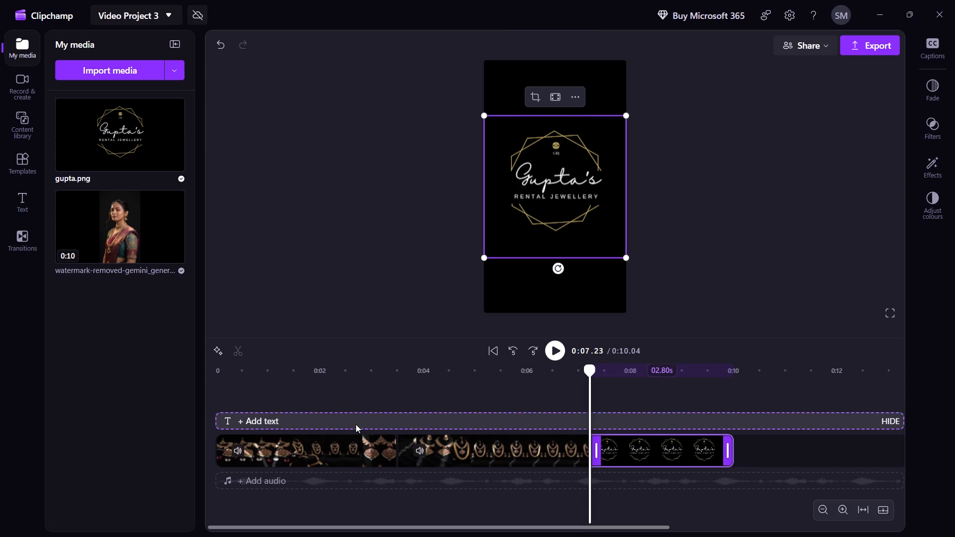
left_click(245, 420)
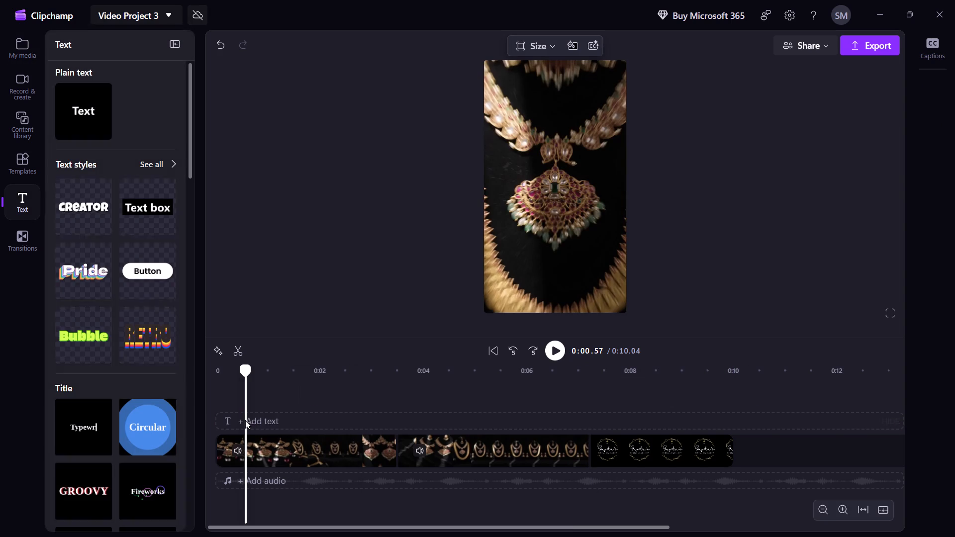
left_click(87, 104)
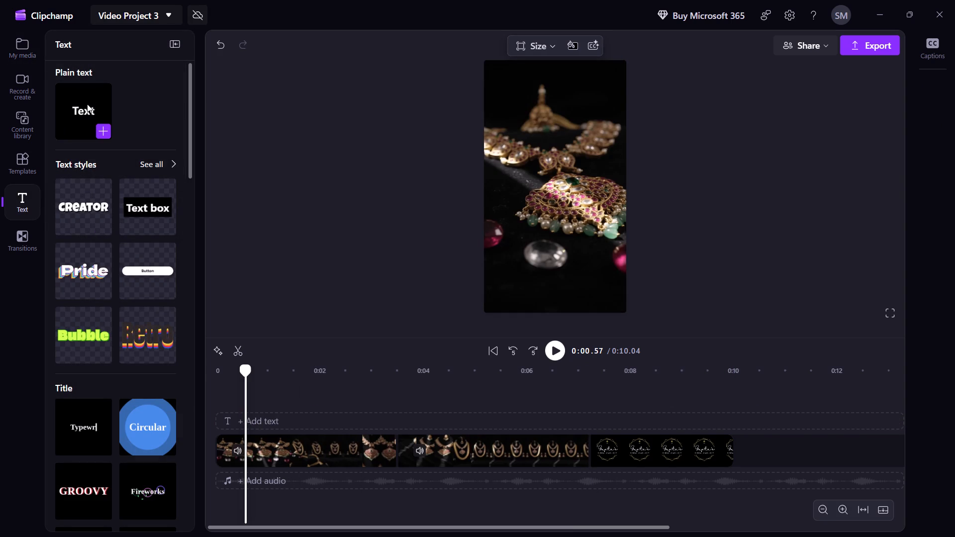
left_click(98, 130)
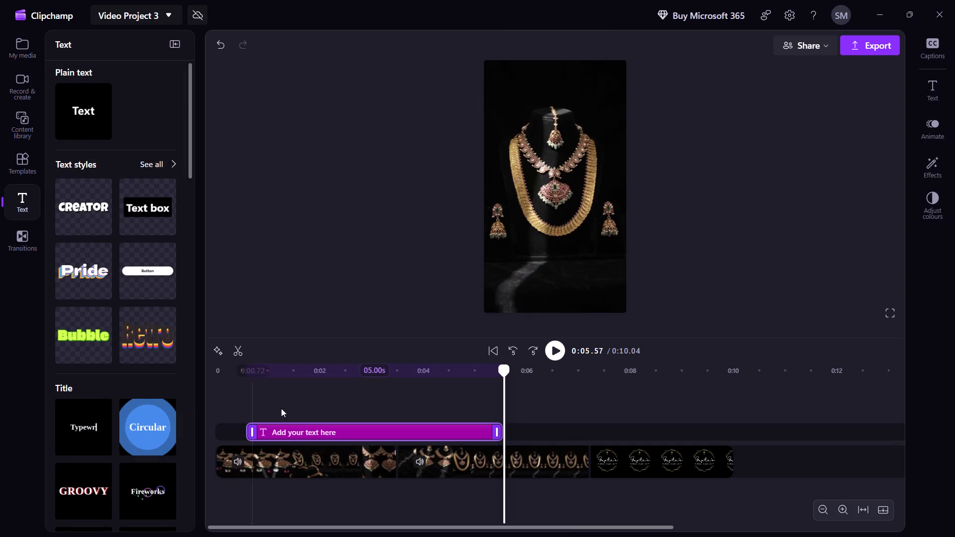
left_click_drag(246, 428, 183, 437)
left_click_drag(246, 431, 225, 430)
left_click(219, 433)
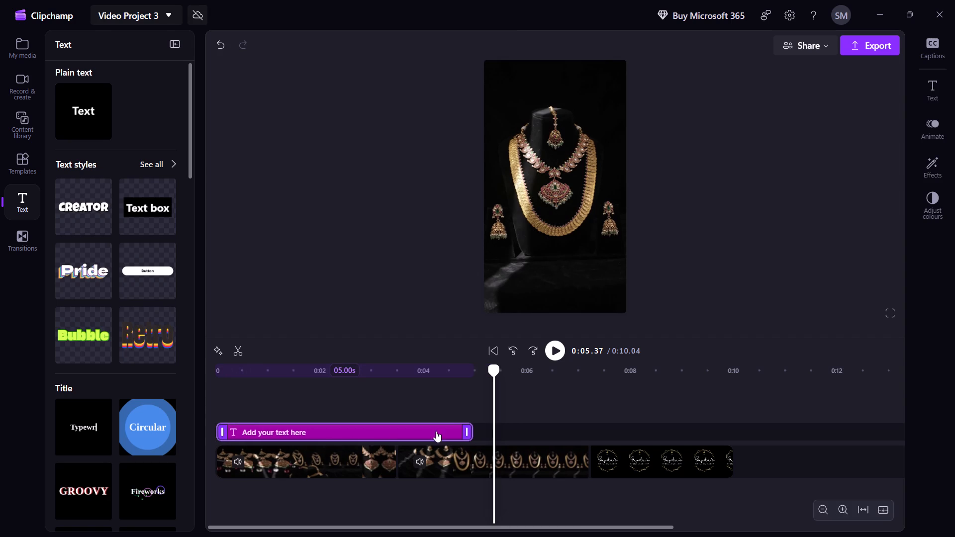
left_click_drag(471, 430, 731, 440)
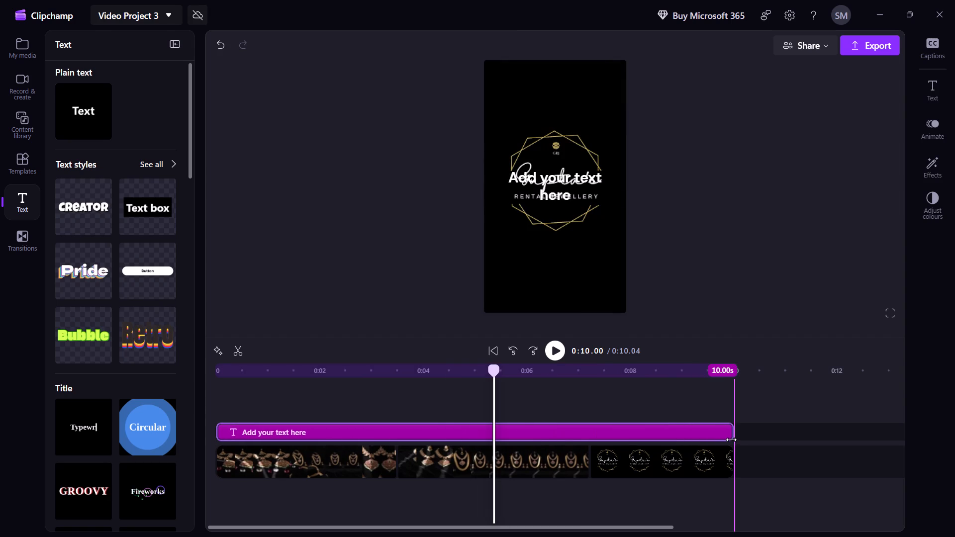
left_click_drag(731, 440, 733, 440)
Replace the placeholder text with "MADE BY SHREYAN - THIS IS FOR REVIEW".
double_click(545, 183)
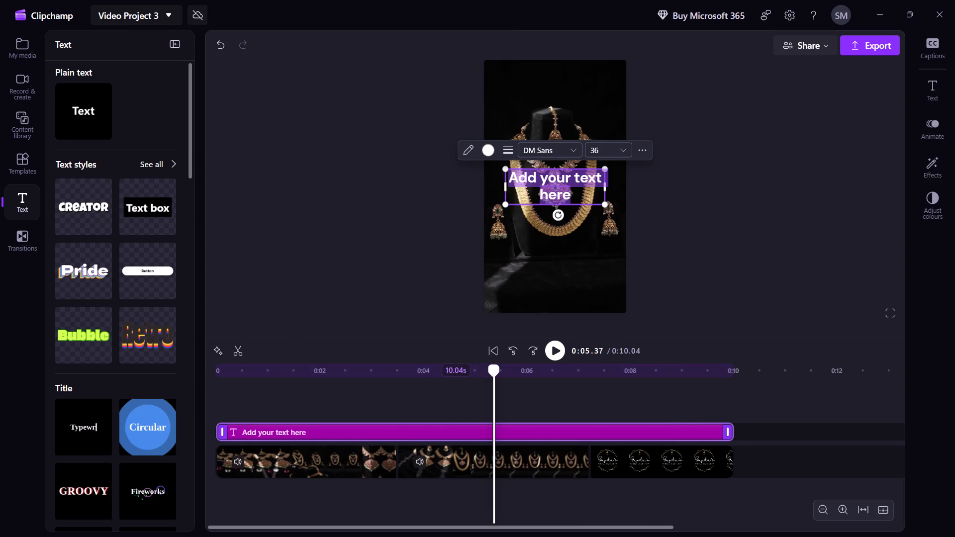
type("MADE BY SHREYA")
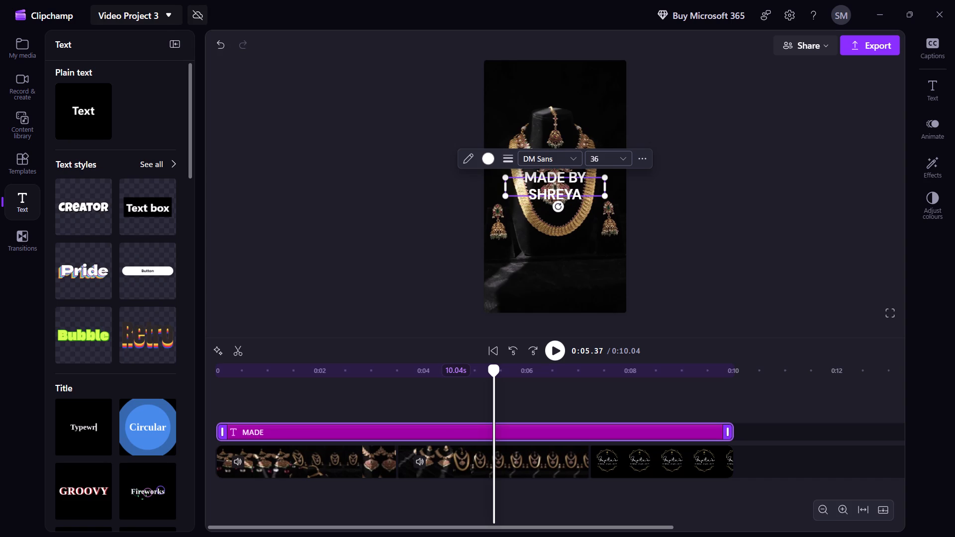
key("b")
key("BackSpace")
type("N -")
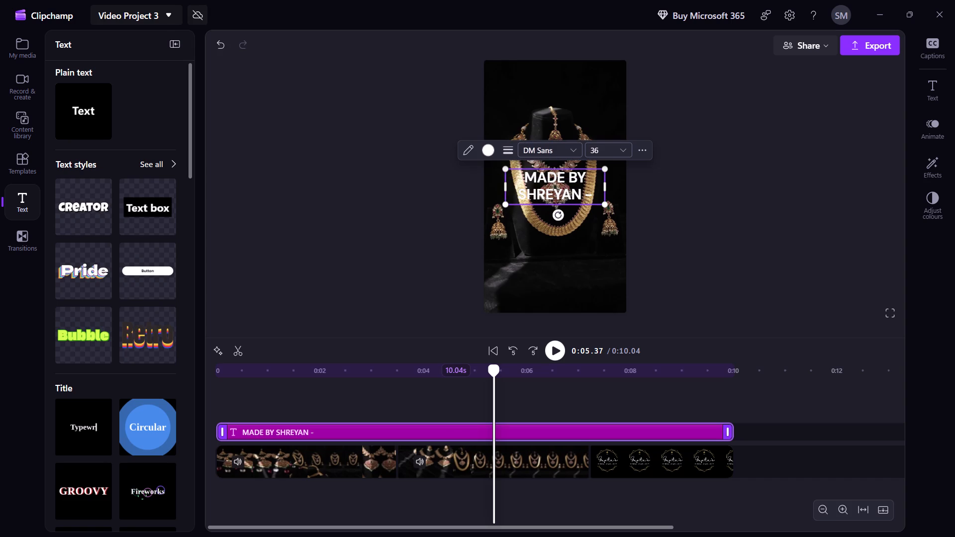
key("space")
type("THIS IS FOR REVIEW")
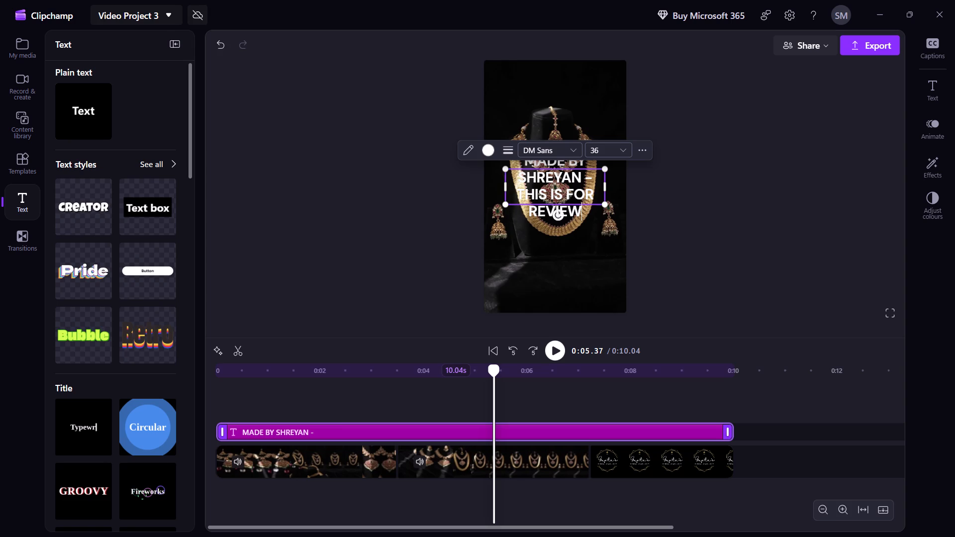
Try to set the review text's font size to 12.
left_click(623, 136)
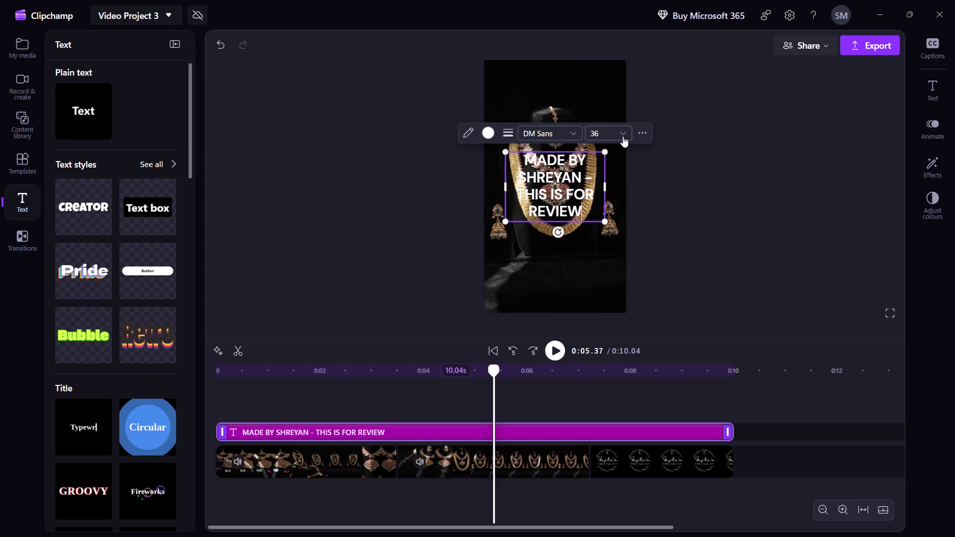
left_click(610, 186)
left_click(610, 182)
Rotate the review text 90° counter-clockwise so it reads vertically from bottom to top.
left_click_drag(557, 232, 569, 231)
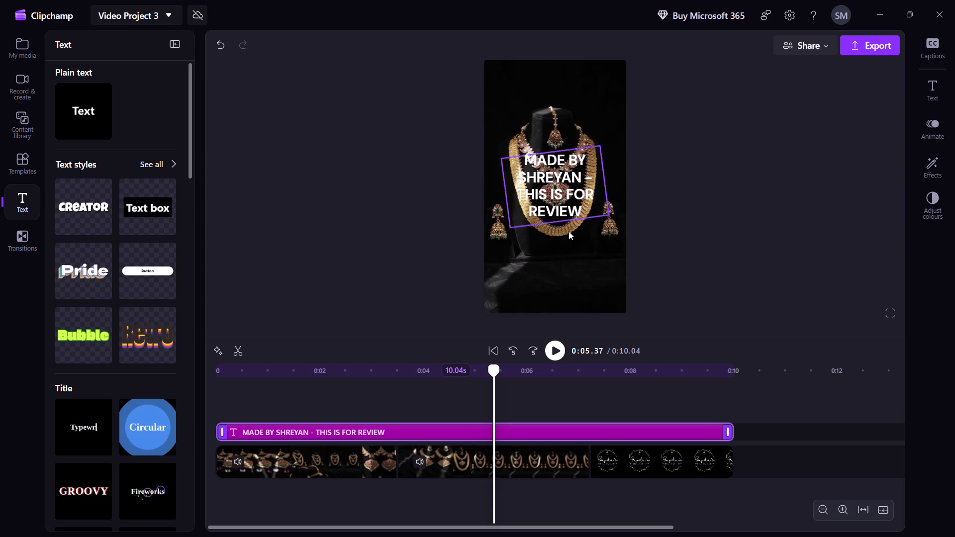
left_click_drag(569, 231, 587, 194)
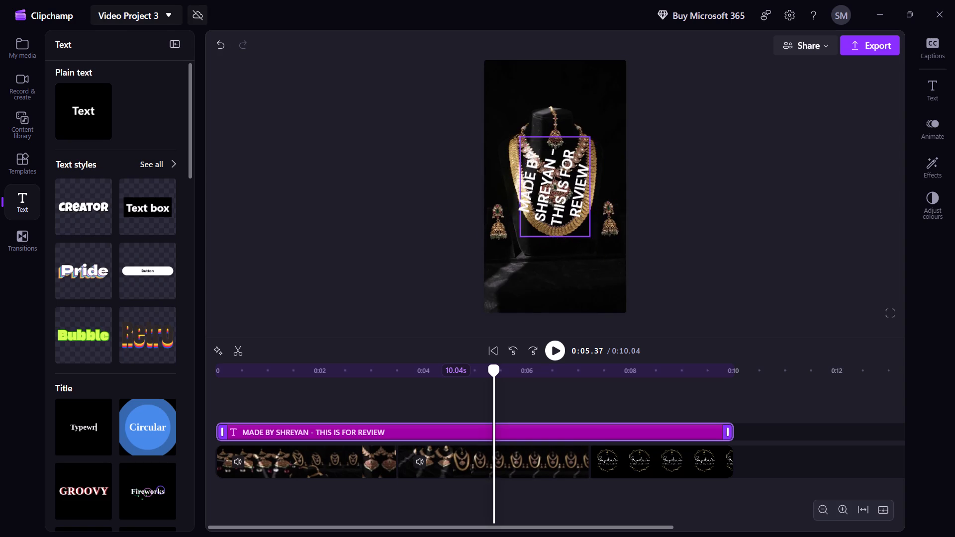
left_click_drag(587, 194, 593, 192)
Set the font size of the whole review text to 16.
left_click_drag(555, 139, 554, 81)
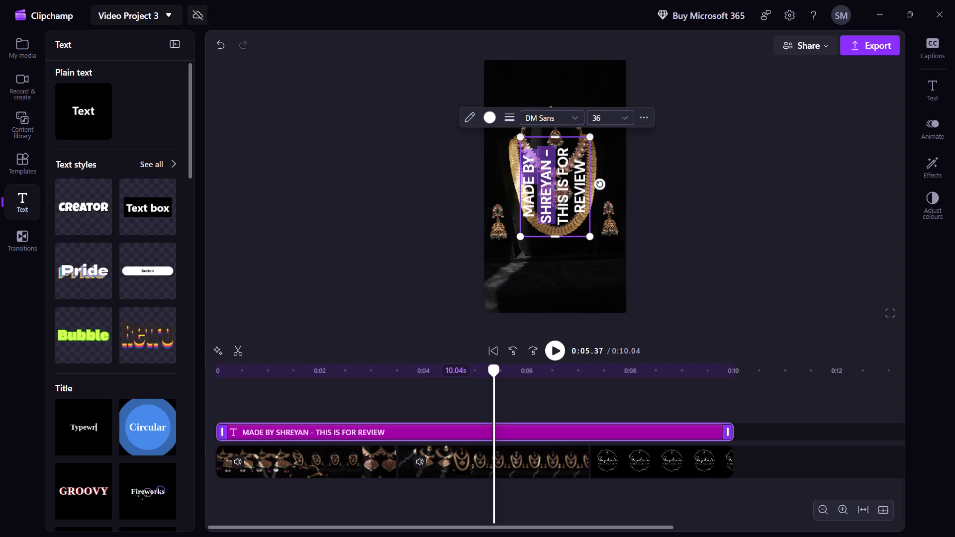
left_click(558, 185)
key("ctrl+a")
left_click(629, 118)
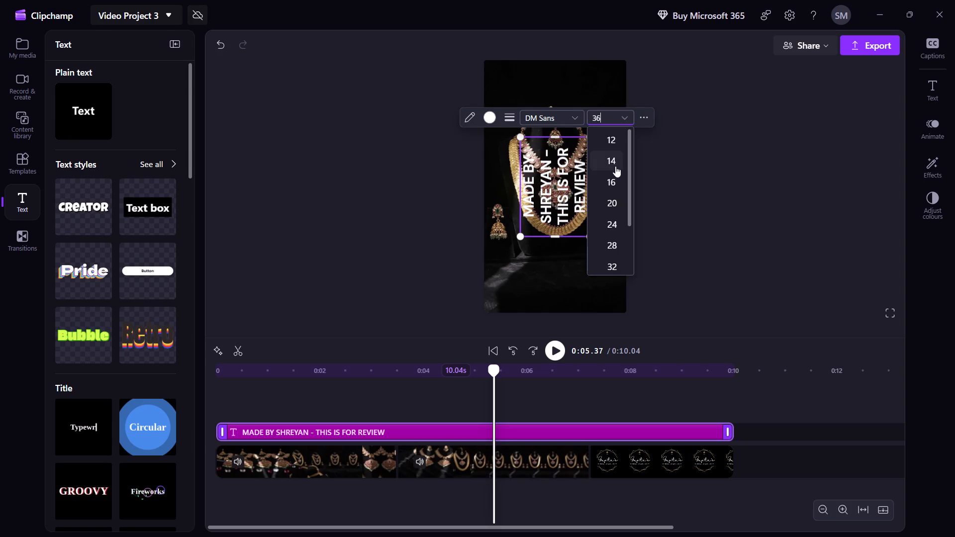
left_click(616, 130)
left_click(622, 115)
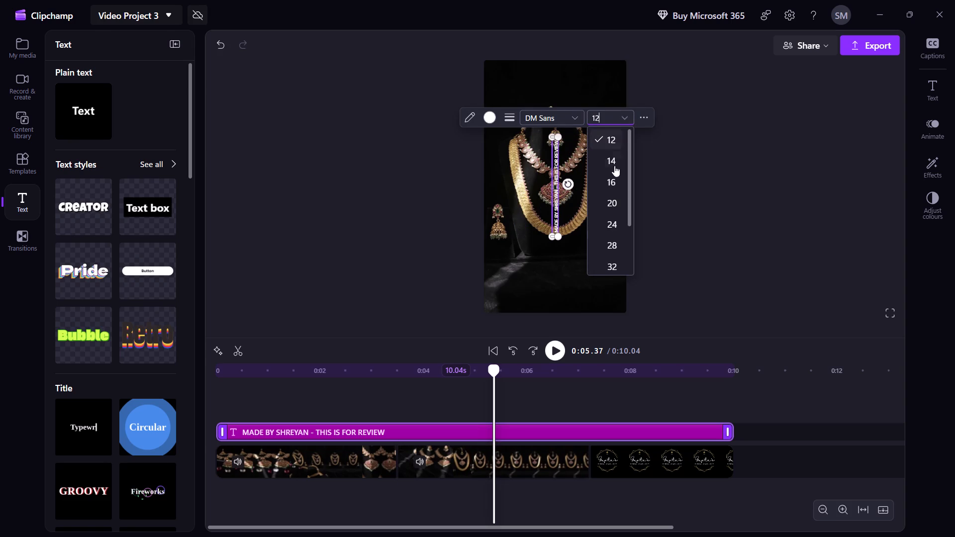
left_click(613, 174)
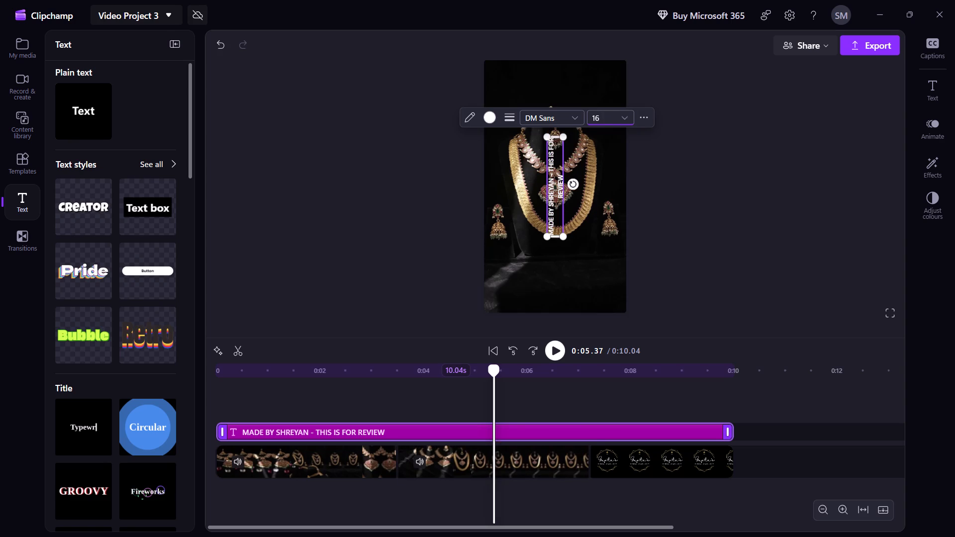
Stretch the vertical text box to nearly the full height of the frame, scaling the review text to size 23 on one line.
left_click_drag(556, 137, 553, 125)
left_click(559, 178)
left_click(677, 167)
left_click(555, 138)
left_click_drag(554, 135, 556, 63)
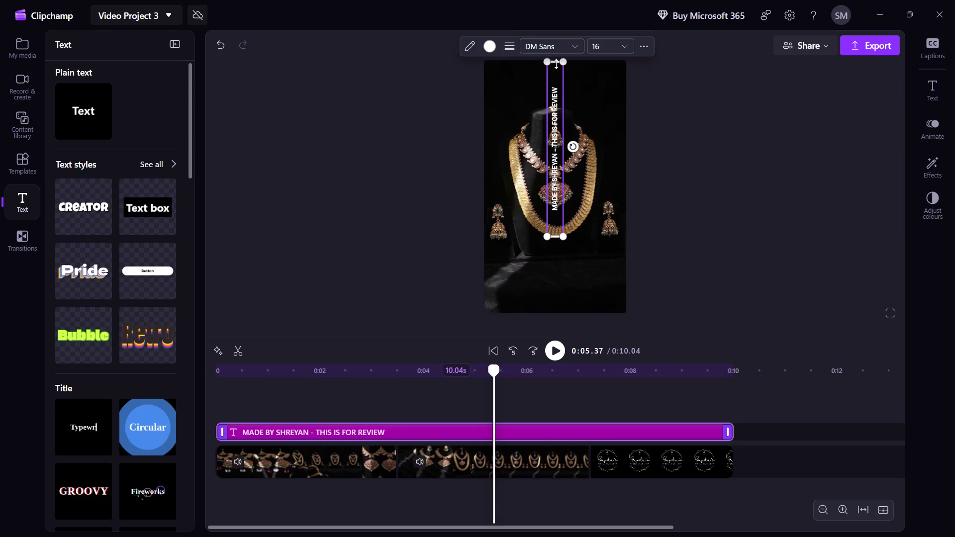
left_click_drag(555, 236, 555, 242)
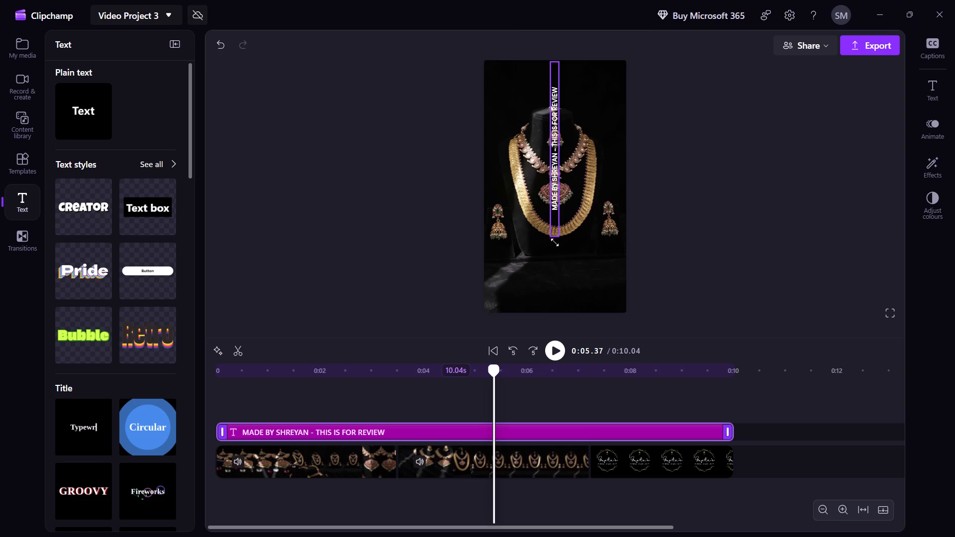
left_click_drag(555, 242, 549, 309)
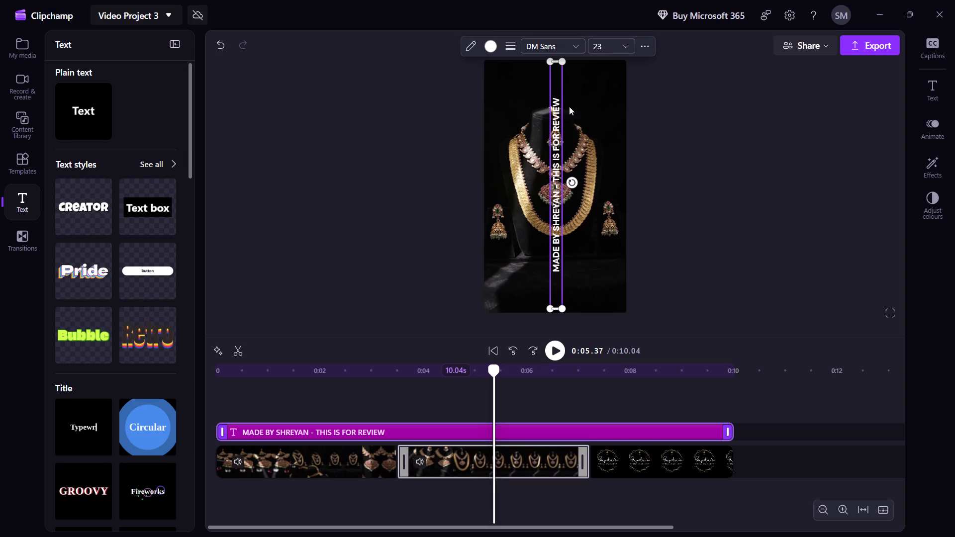
Move the vertical review text to the left edge of the video frame.
left_click_drag(555, 184, 489, 187)
left_click(698, 152)
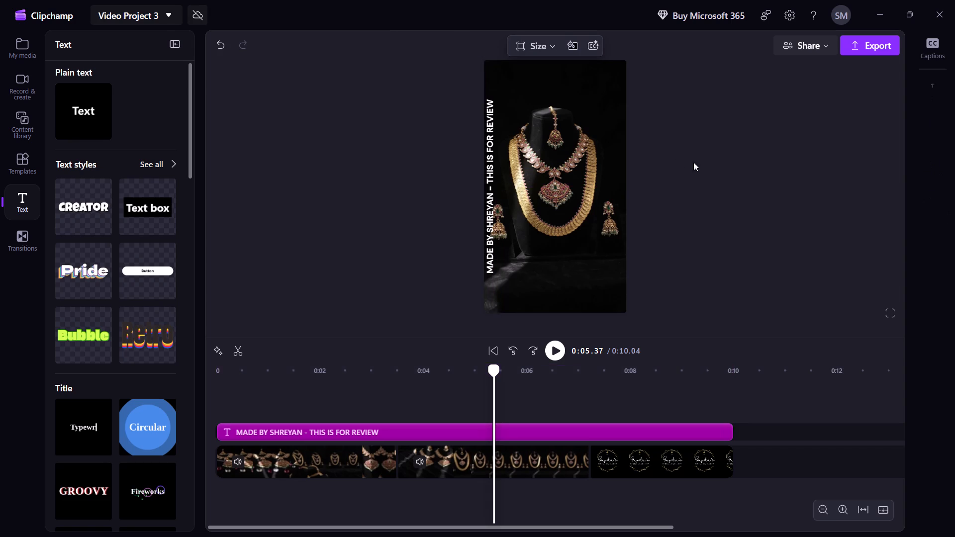
Play the edit from the last necklace clip into the Gupta's logo ending.
left_click(560, 352)
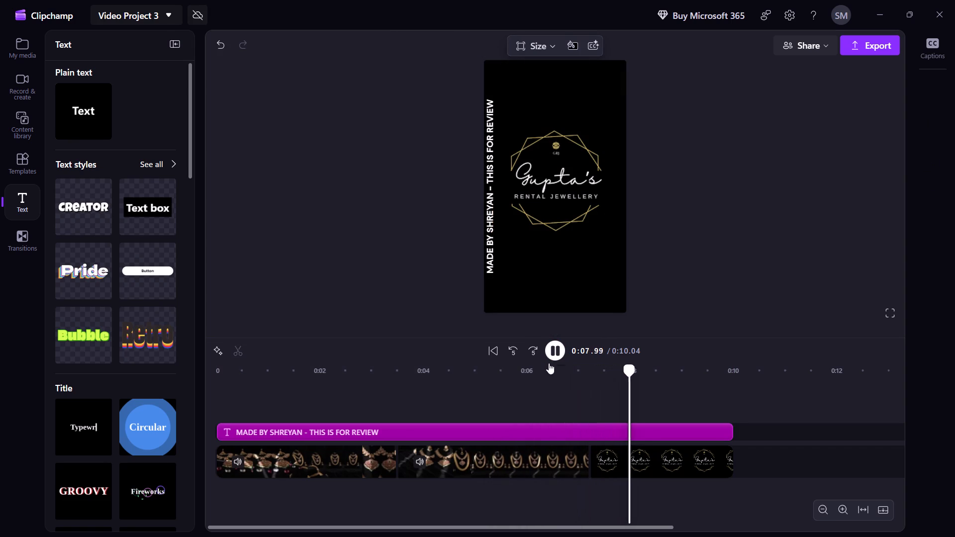
left_click(555, 354)
Add a Cross fade transition between the last necklace clip and the Gupta's logo clip.
left_click(641, 459)
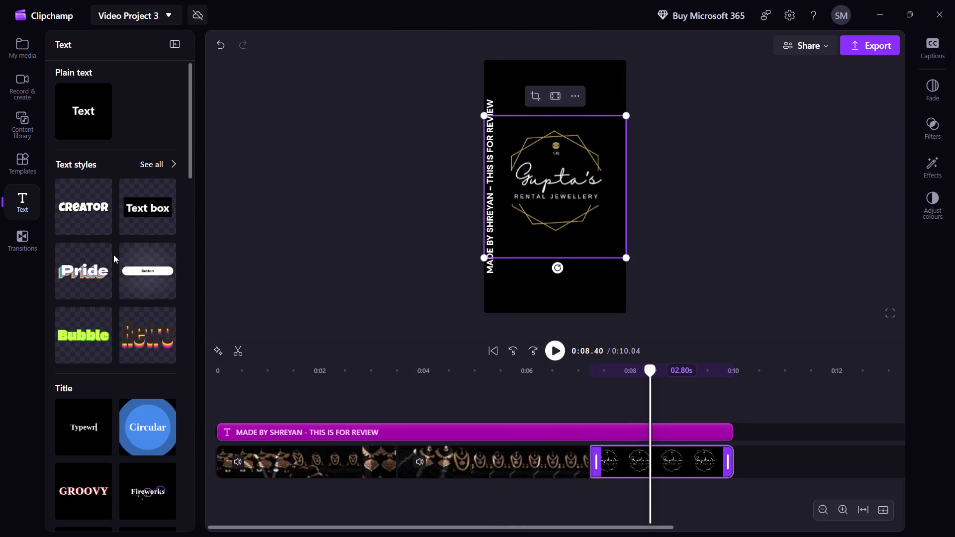
left_click(17, 236)
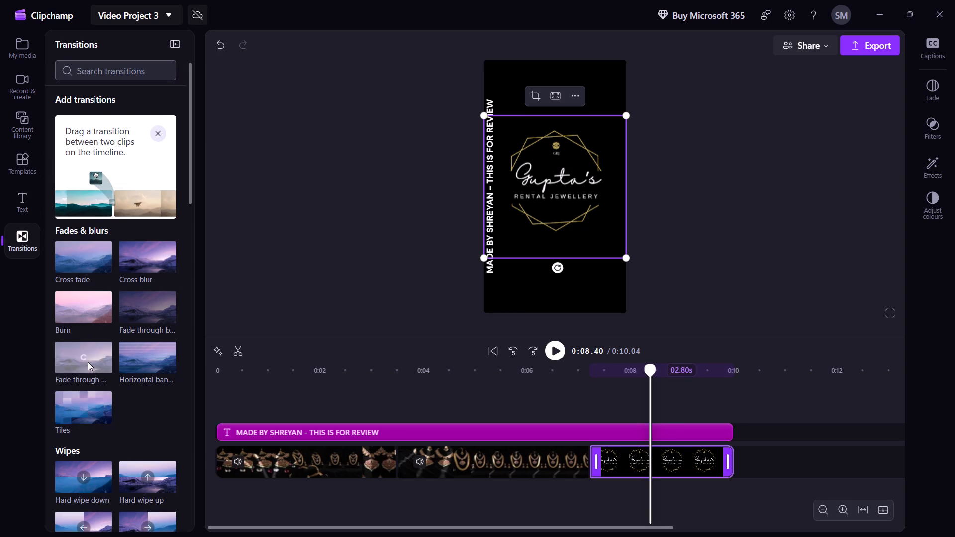
left_click(89, 250)
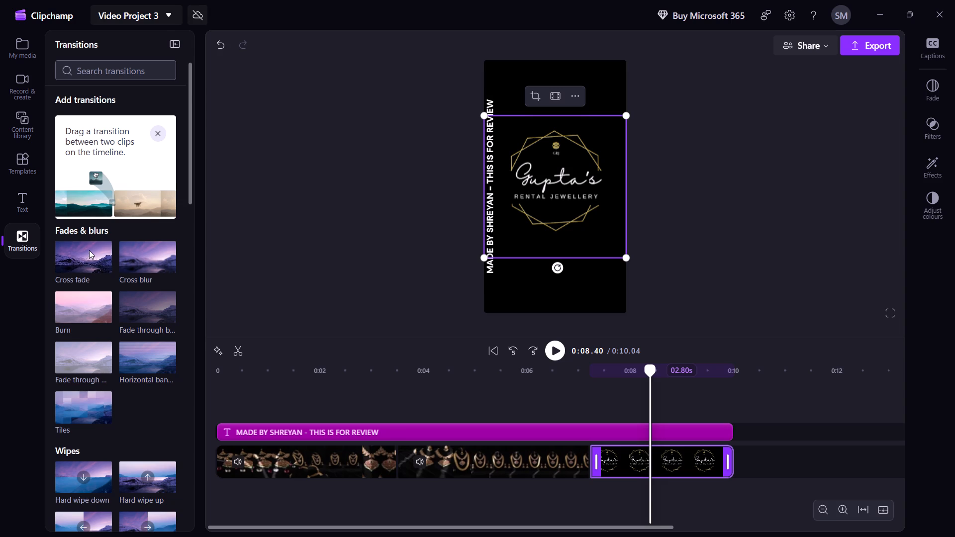
left_click_drag(90, 266, 194, 300)
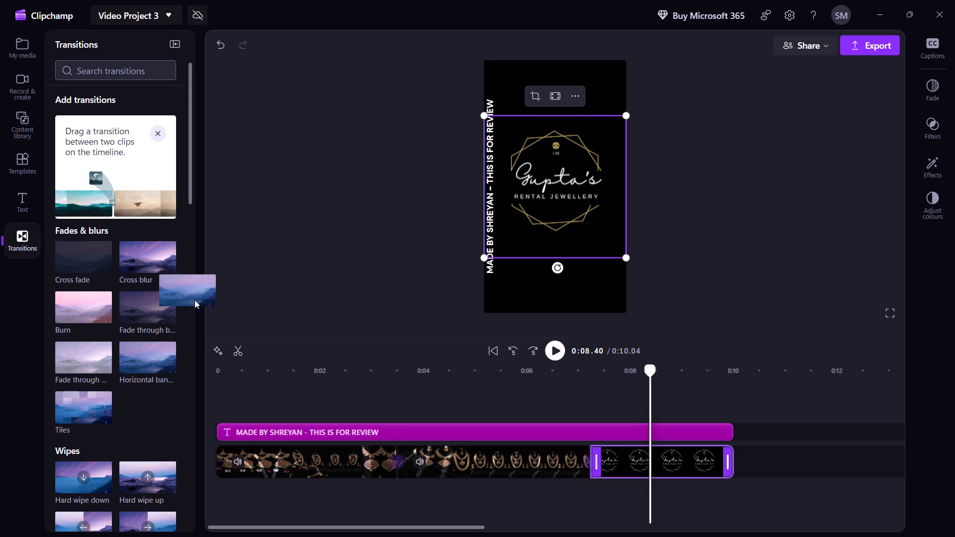
left_click_drag(194, 300, 589, 459)
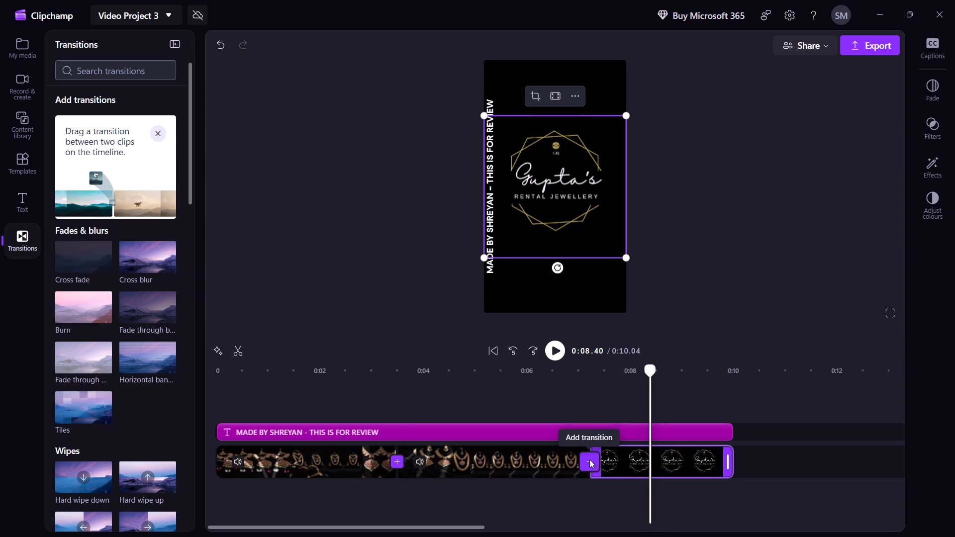
Play the edit across the cross fade into the Gupta's logo, then its beginning, to review how it flows.
left_click_drag(649, 370, 569, 380)
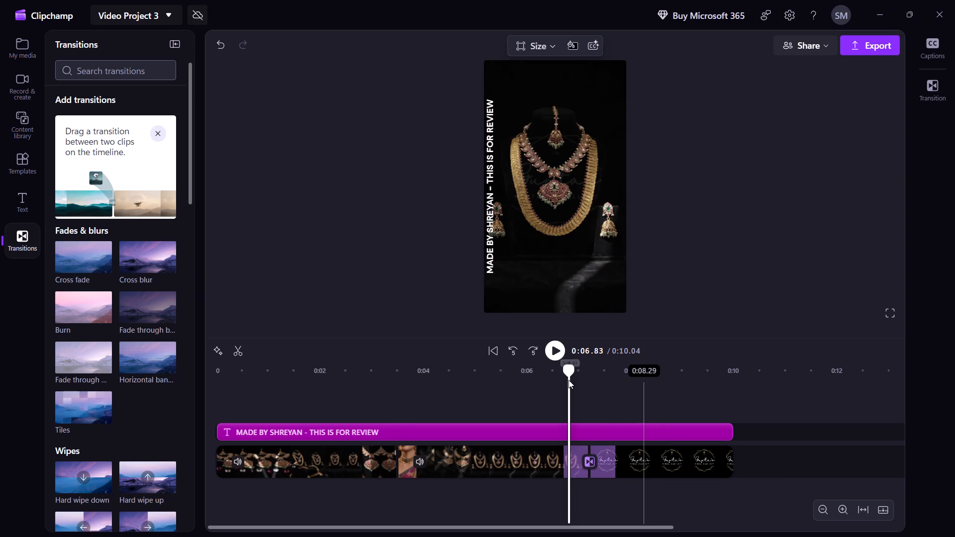
key("space")
key("space")
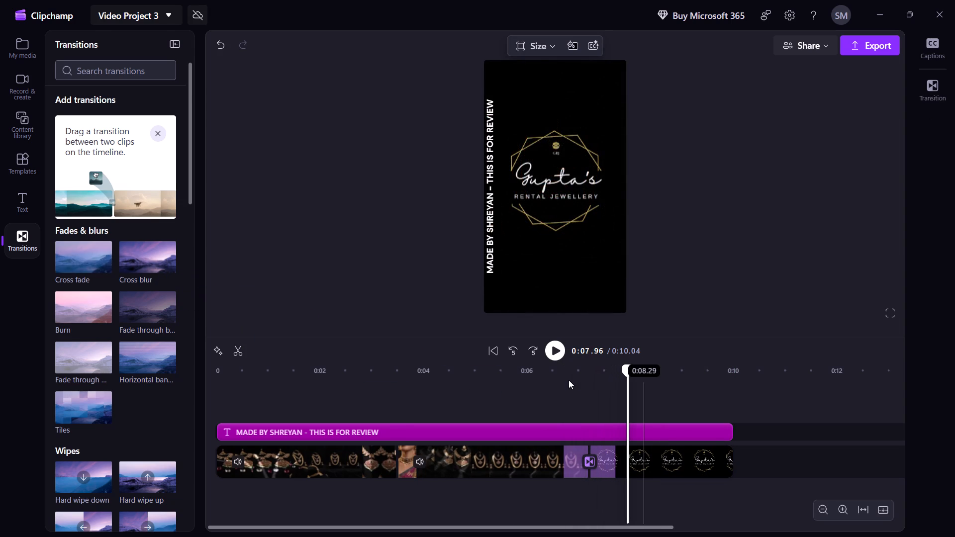
left_click(510, 367)
key("space")
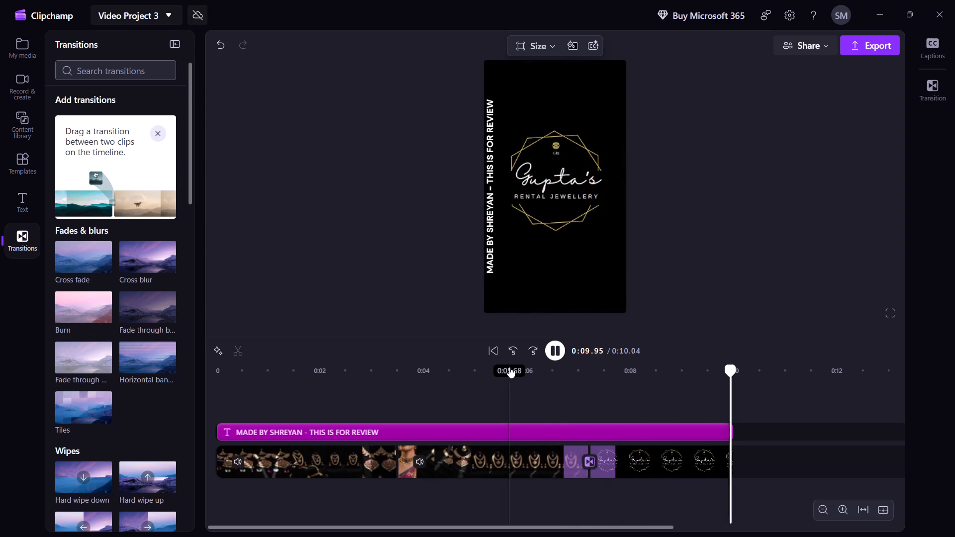
key("space")
key("space")
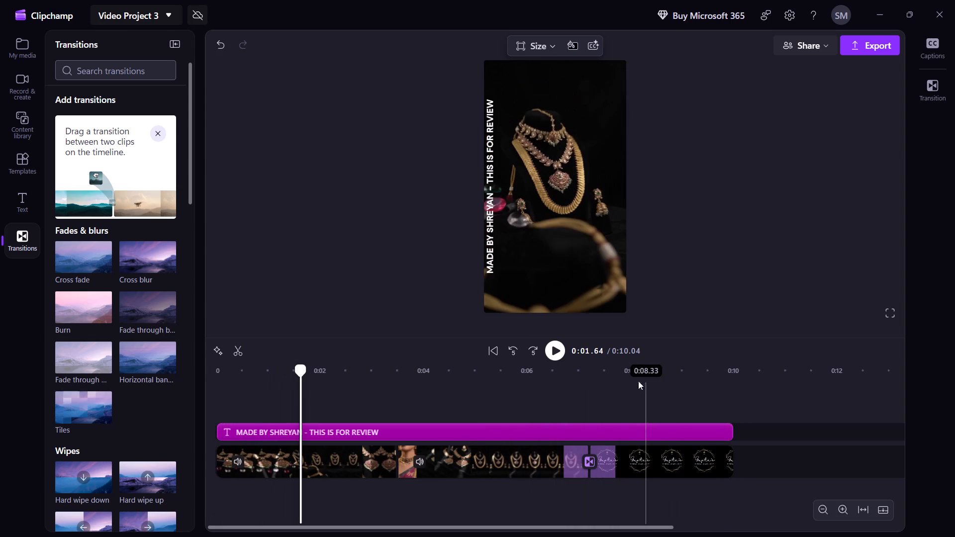
Trim the end of the Gupta's logo clip so its length is about 2.44 s.
left_click(669, 457)
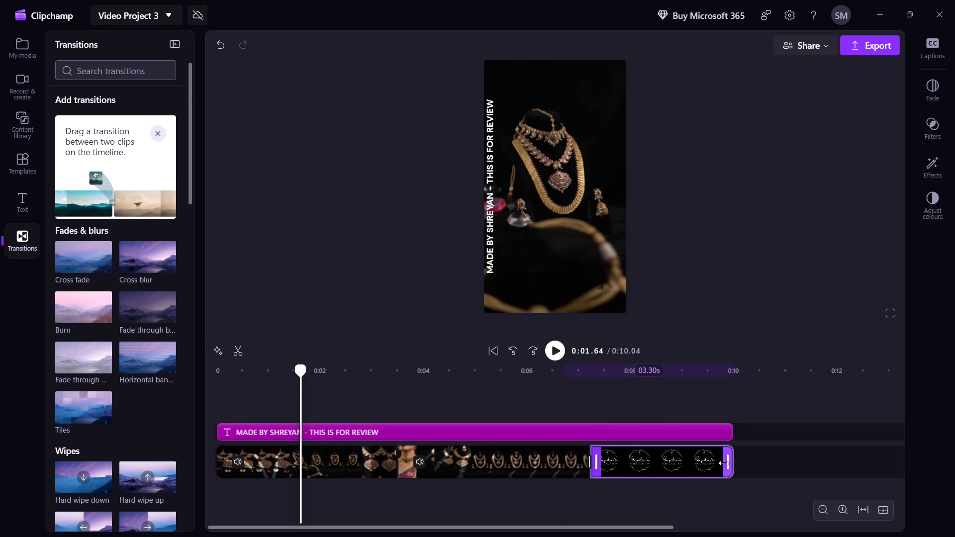
left_click_drag(729, 463, 709, 463)
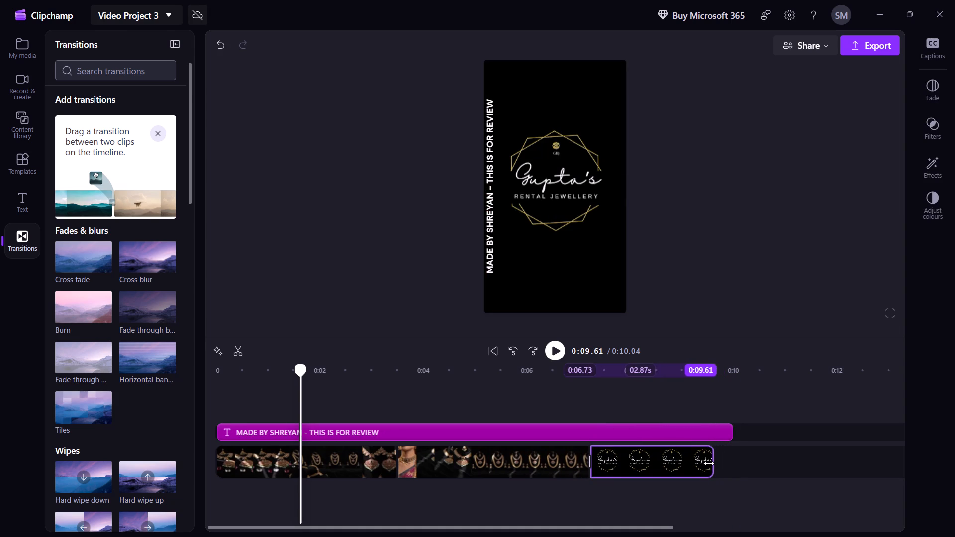
left_click_drag(709, 463, 684, 465)
left_click(565, 365)
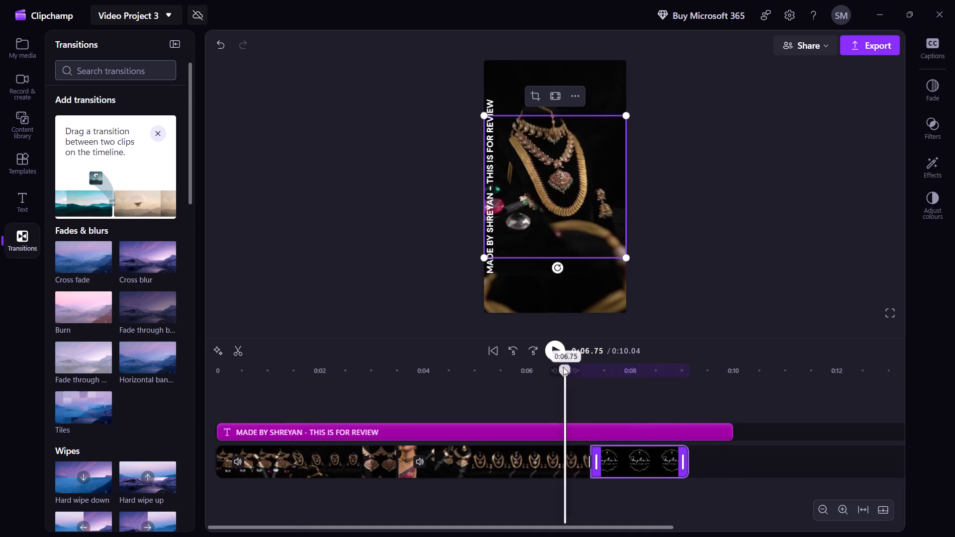
key("space")
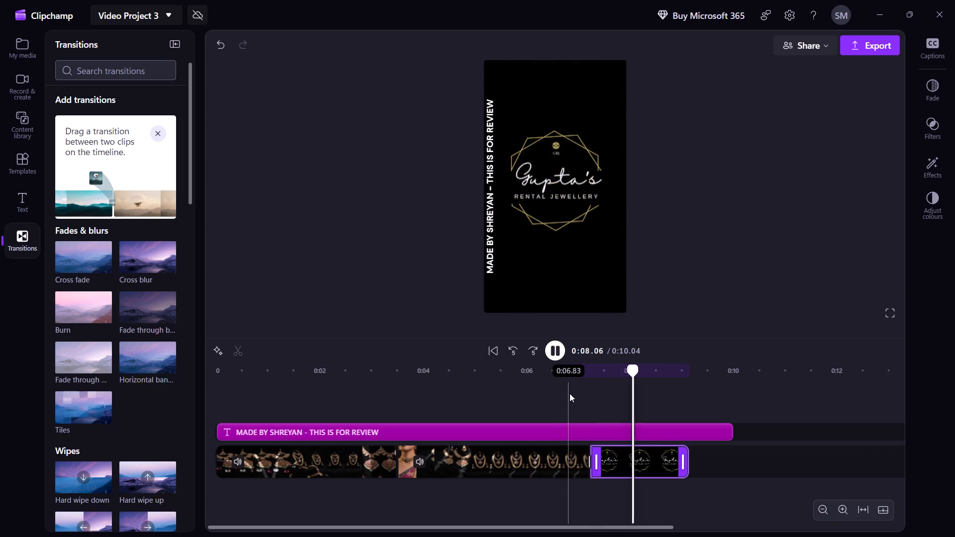
key("space")
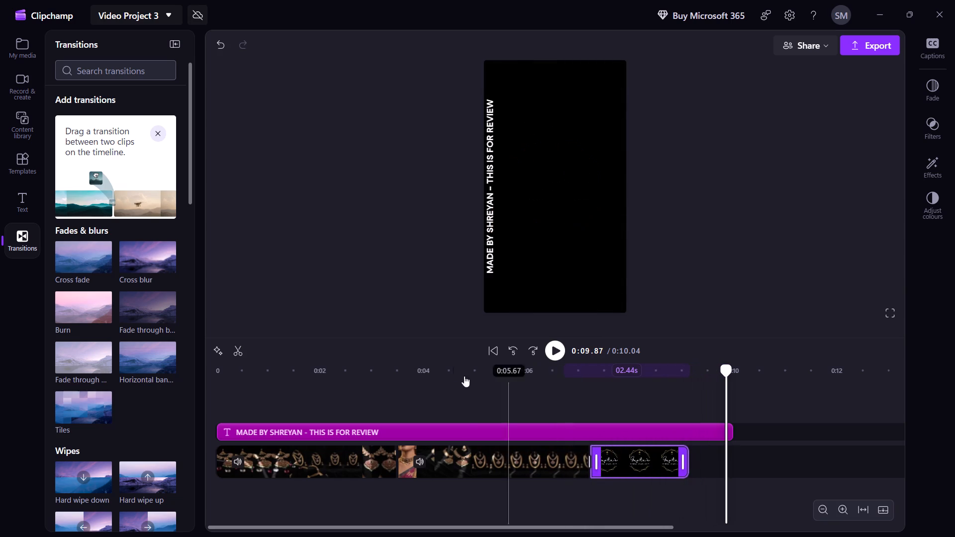
Split the review text and the video track at 0:03.41, just before the bridal neck close-up.
left_click_drag(347, 372, 162, 378)
key("space")
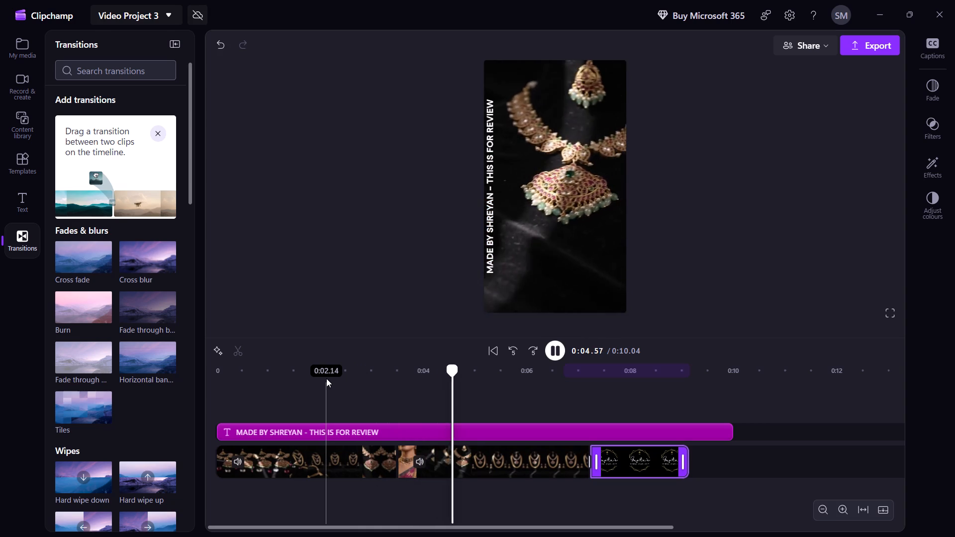
key("space")
left_click(386, 373)
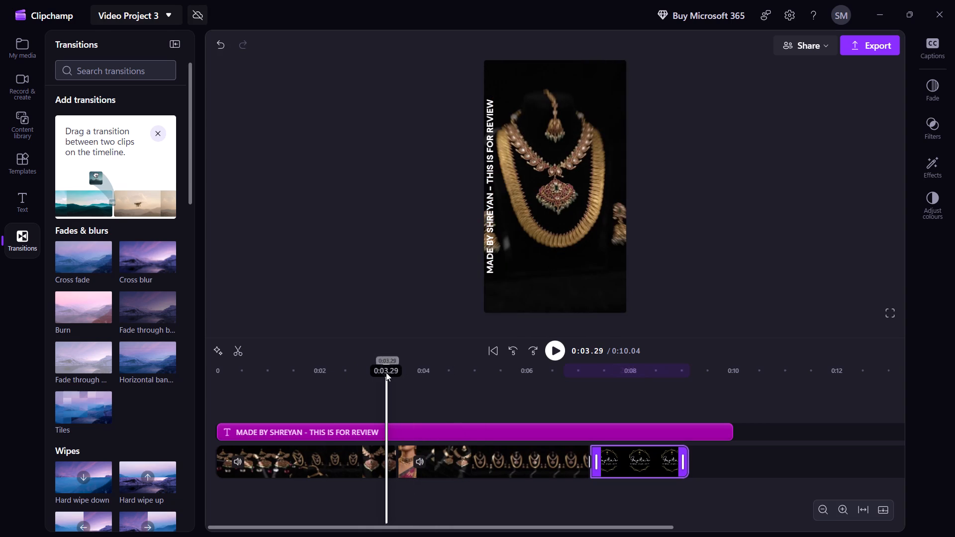
key("Right")
key("Right")
key("Right")
key("Right")
key("Left")
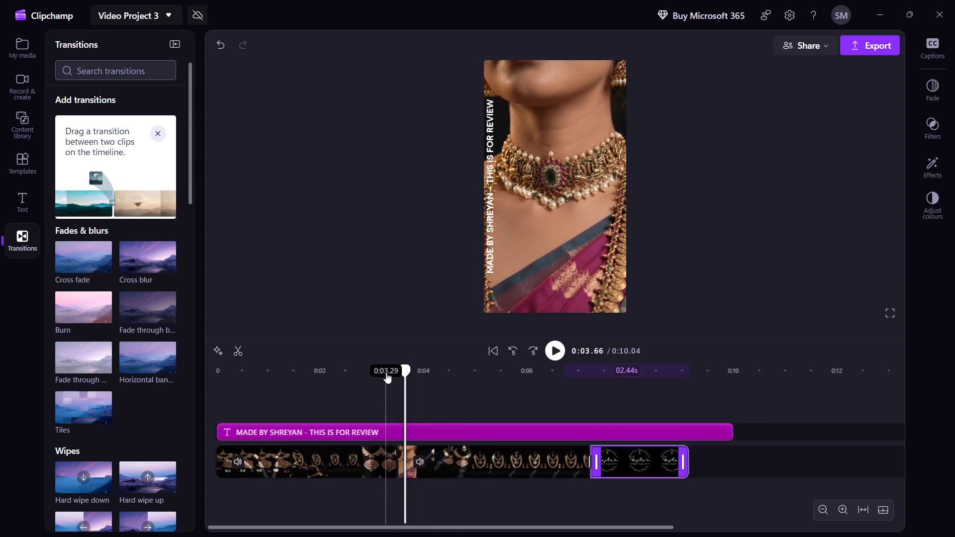
key("Left")
key("Left")
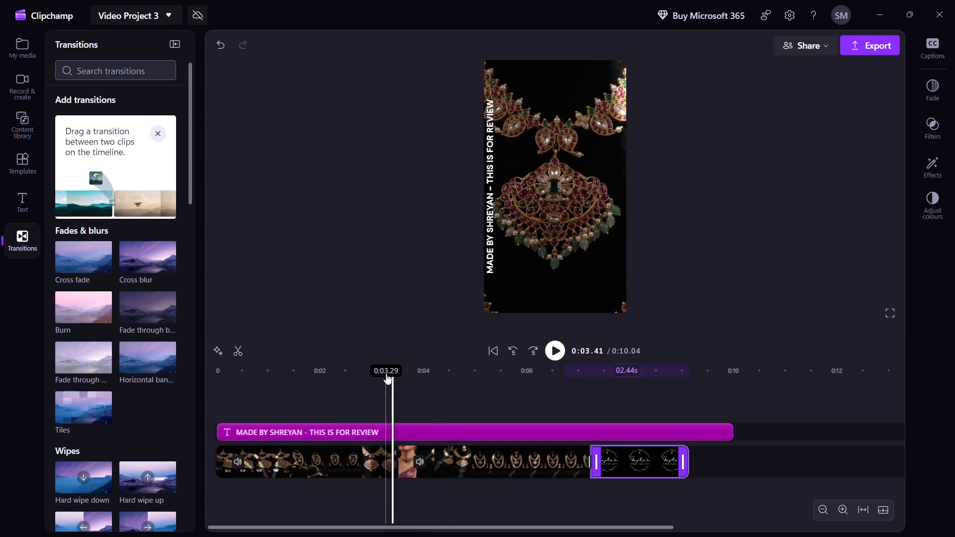
left_click(236, 351)
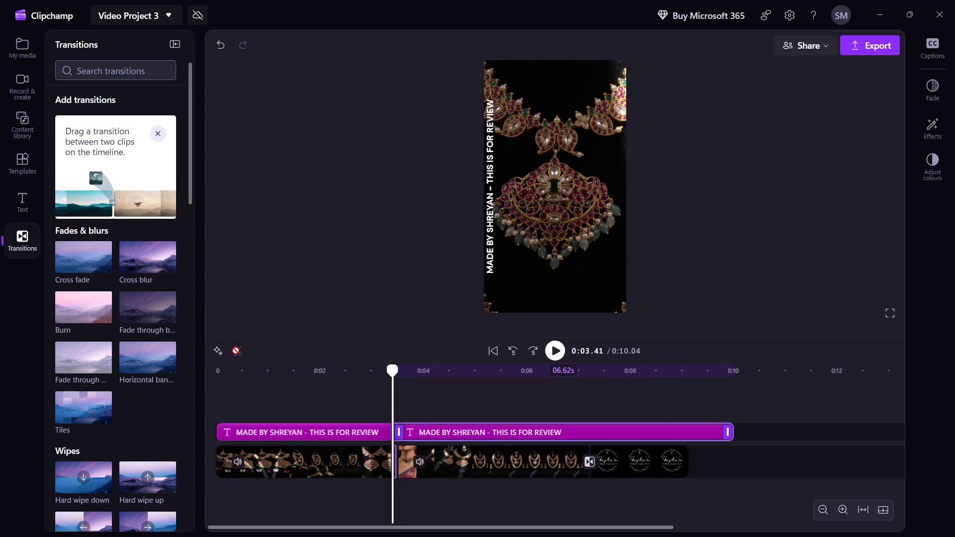
Split both tracks at 0:03.90, delete the short bridal neck close-up before the cut, and close its gap.
key("Right")
key("Right")
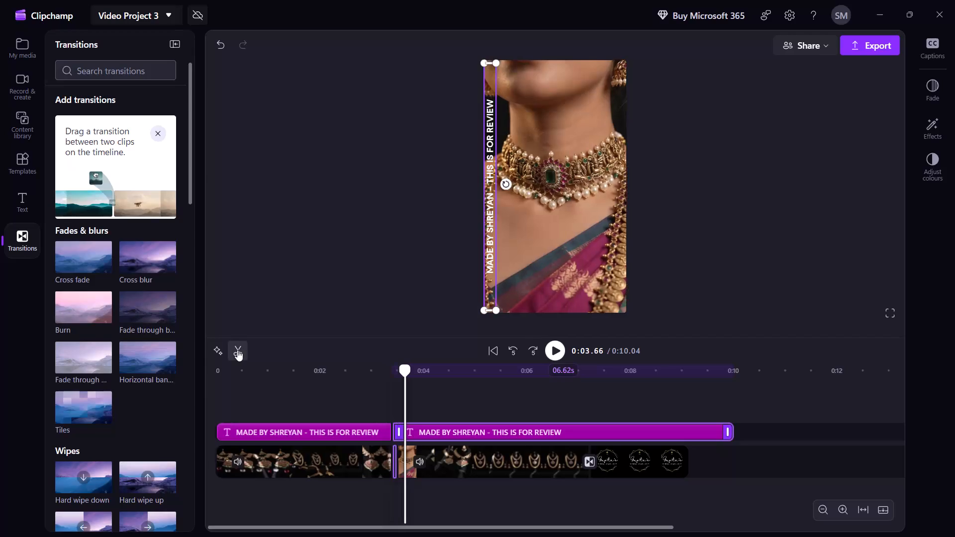
key("Right")
key("Right")
left_click(237, 350)
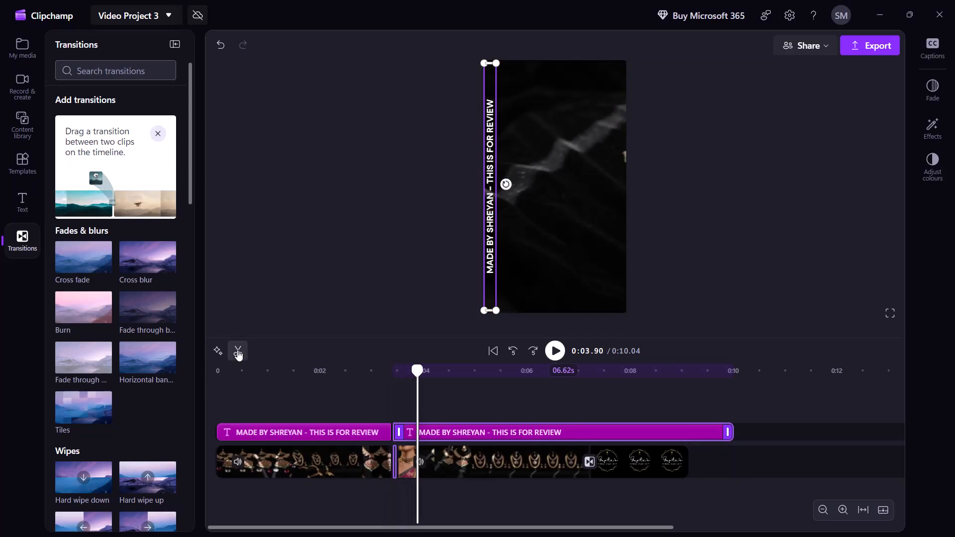
left_click(405, 464)
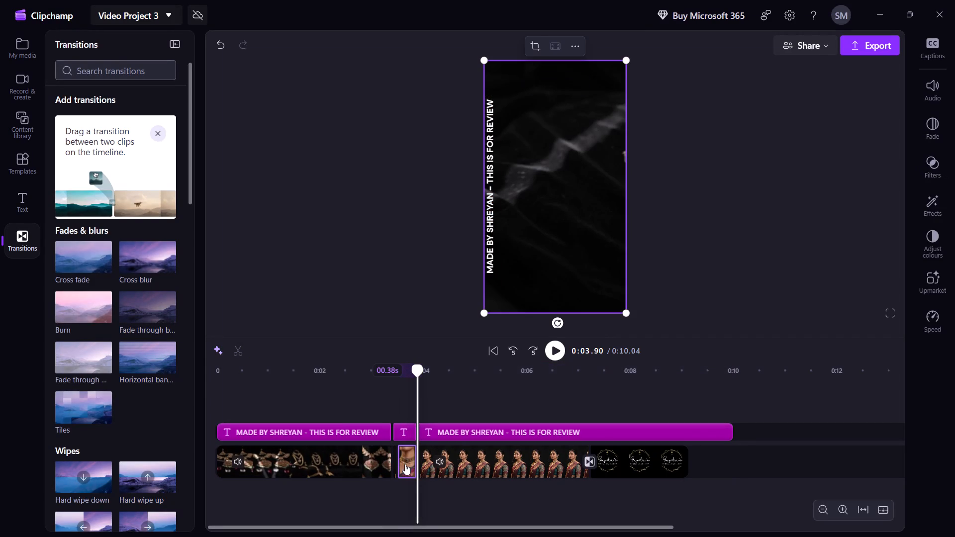
key("Delete")
left_click(405, 463)
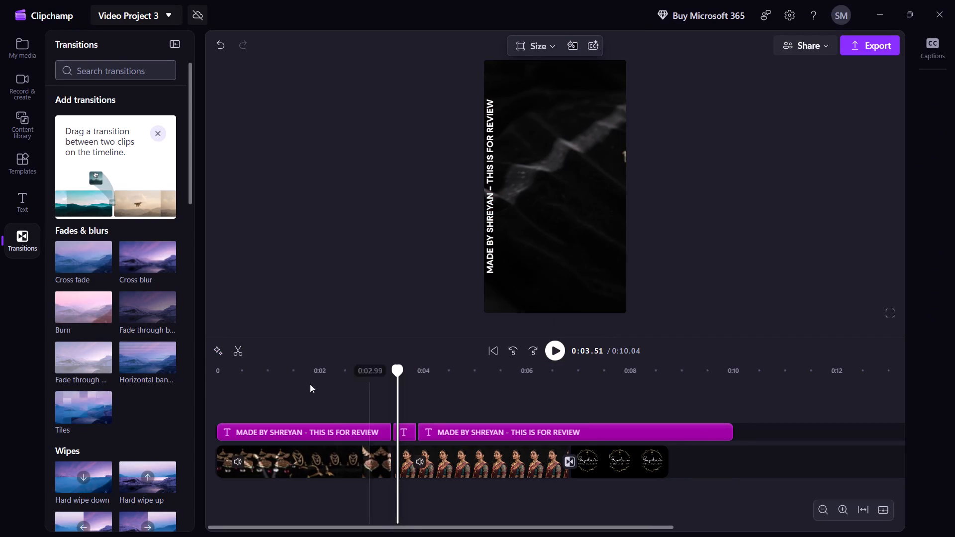
Trim the end of the last review text segment to line up with the end of the Gupta's logo clip.
left_click_drag(269, 372, 197, 373)
key("space")
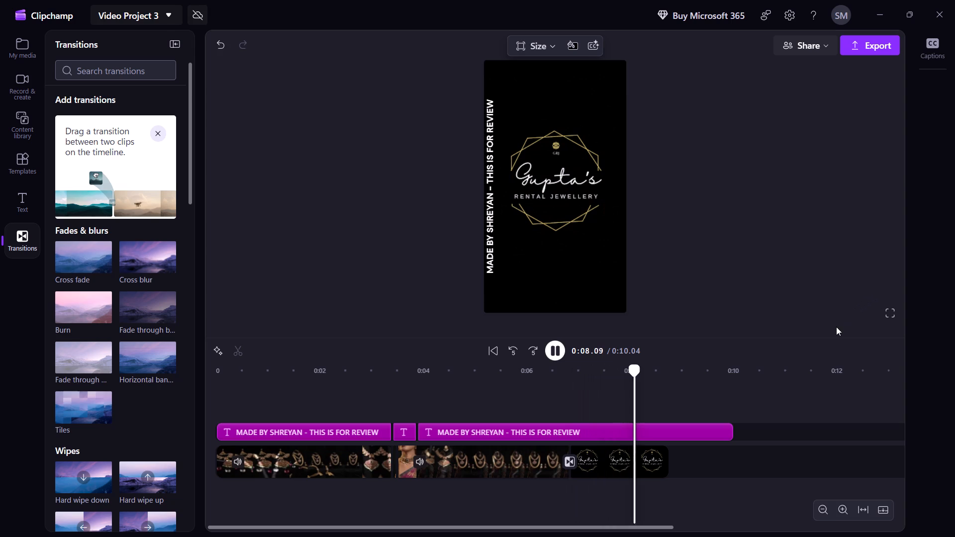
key("space")
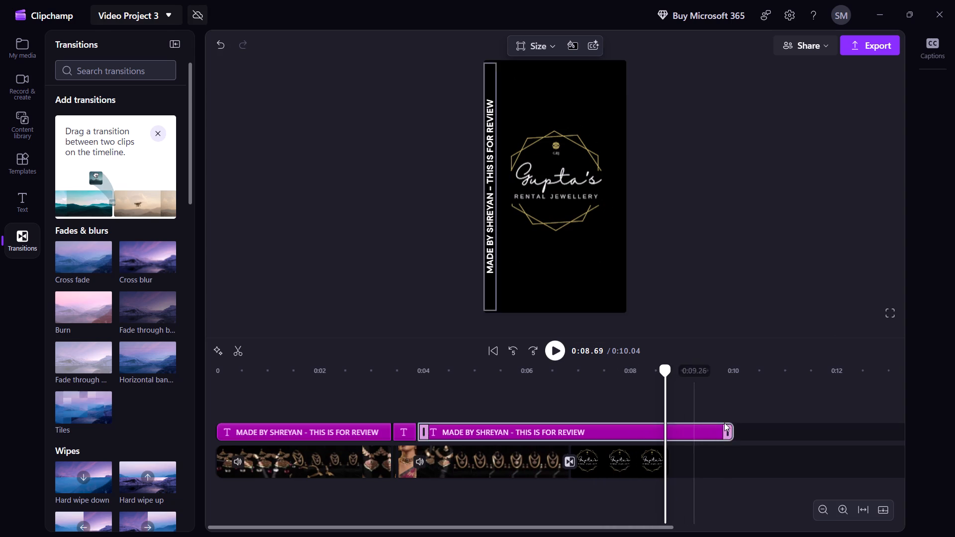
left_click_drag(728, 430, 661, 436)
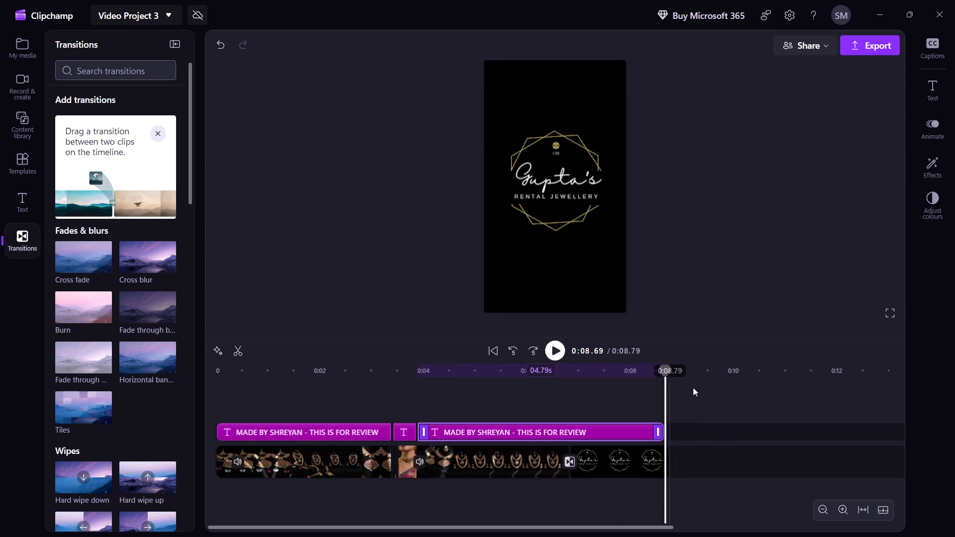
left_click_drag(667, 366, 705, 375)
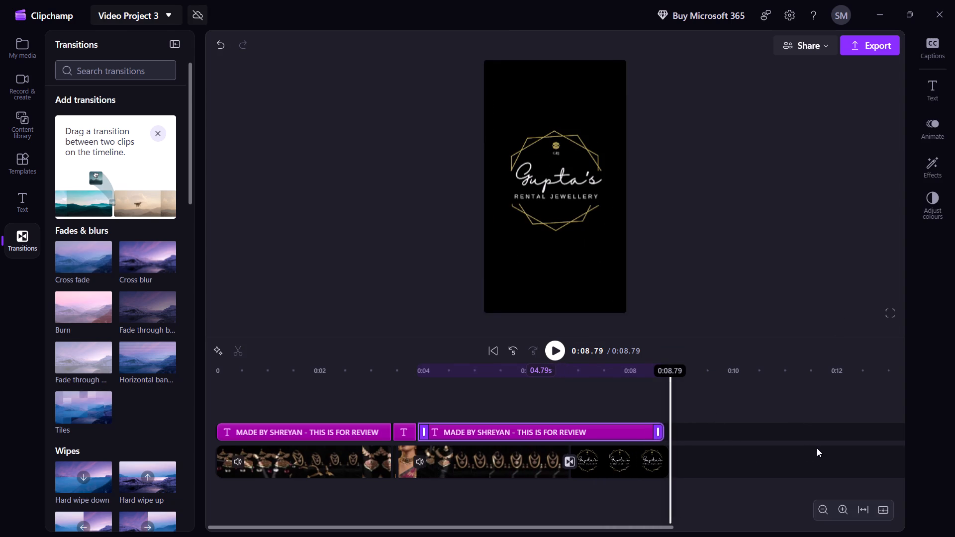
left_click_drag(670, 371, 566, 367)
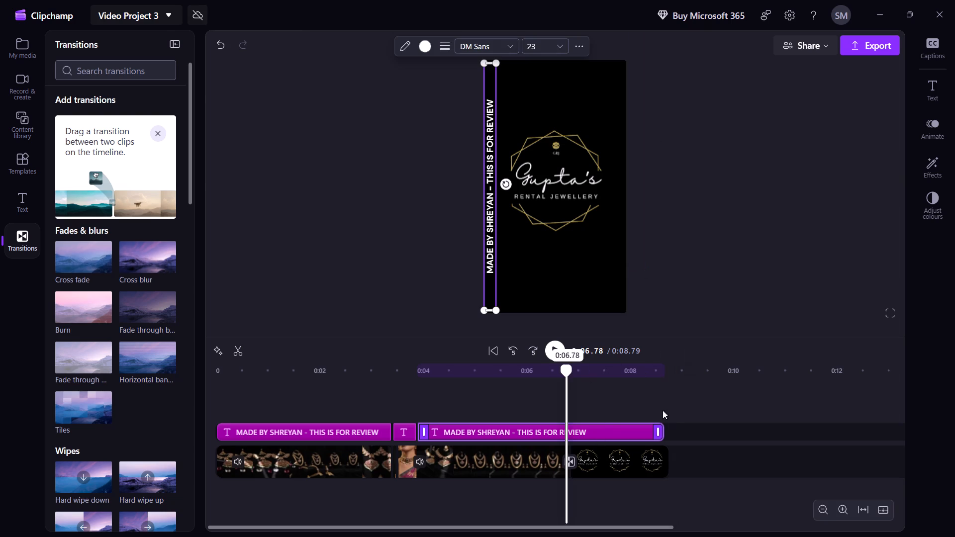
left_click_drag(658, 430, 664, 431)
left_click(665, 432)
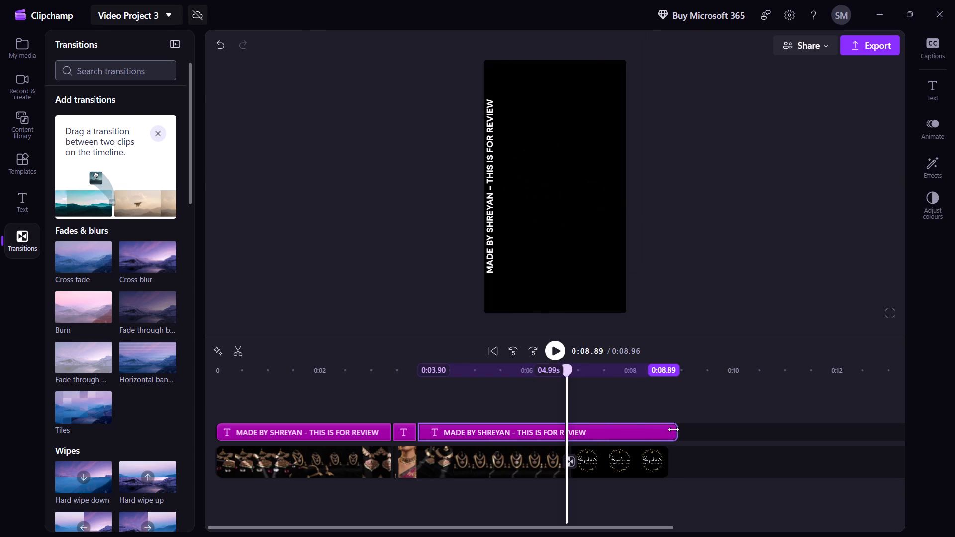
Export the commercial at 1080p with the file name video 1.
left_click(856, 48)
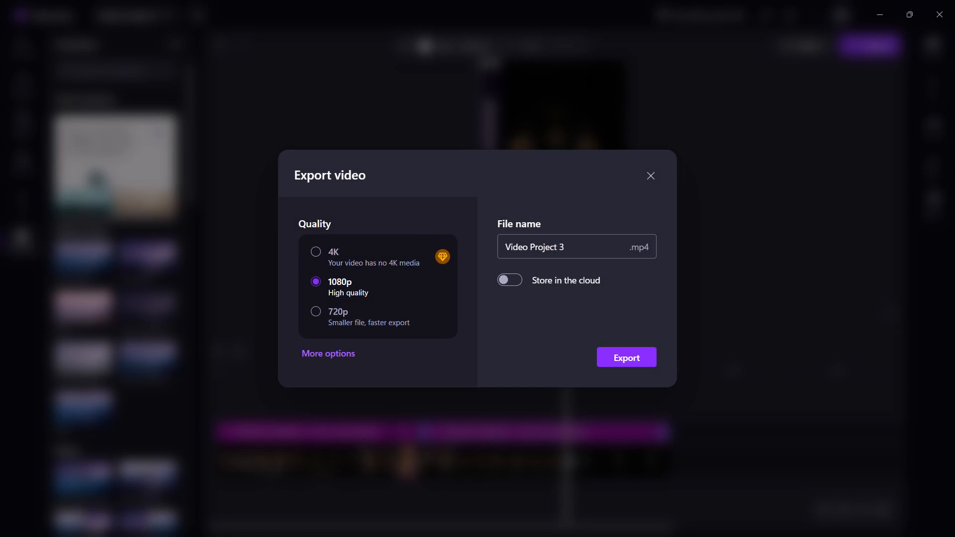
left_click(510, 259)
triple_click(512, 247)
type("video")
key("space")
key("1")
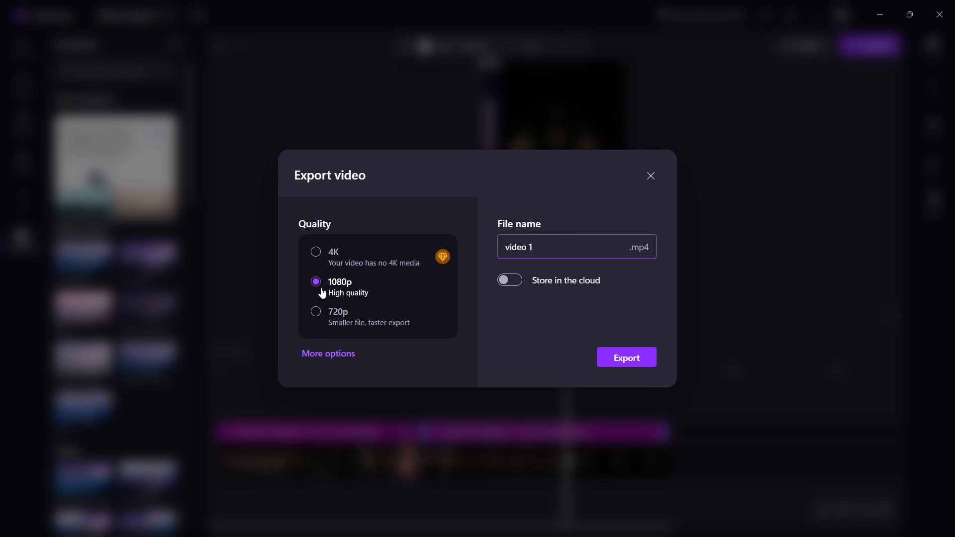
left_click(325, 349)
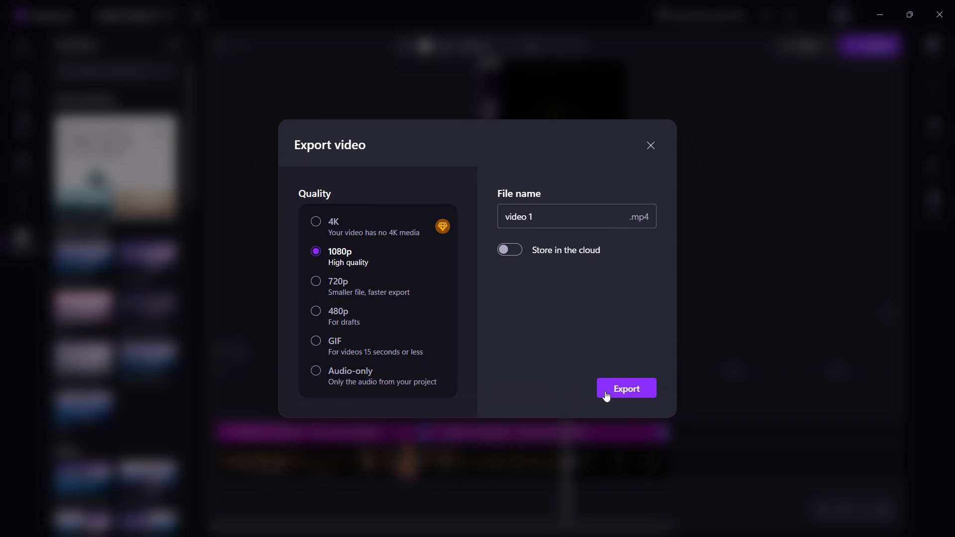
left_click(606, 390)
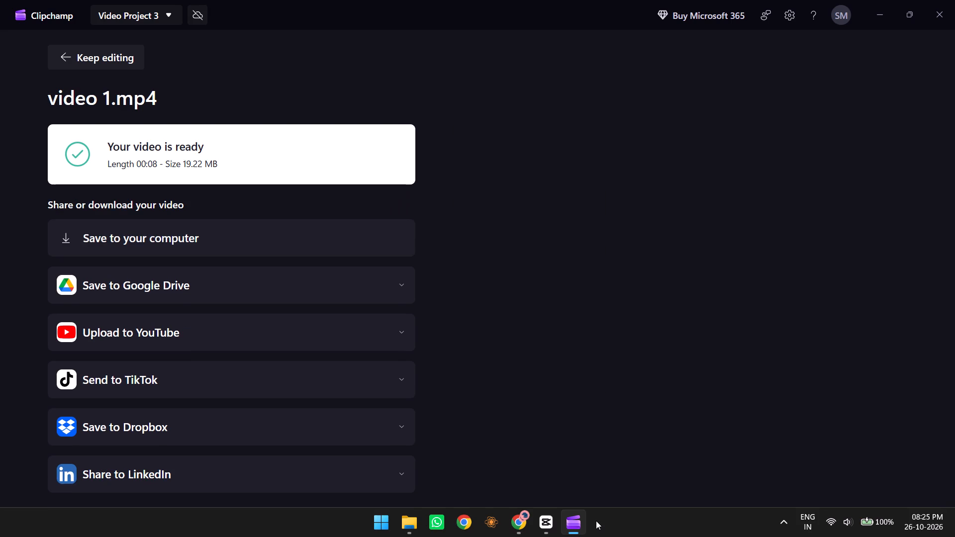
Dismiss the satisfaction survey and open the downloads folder holding video 1.mp4.
left_click(637, 231)
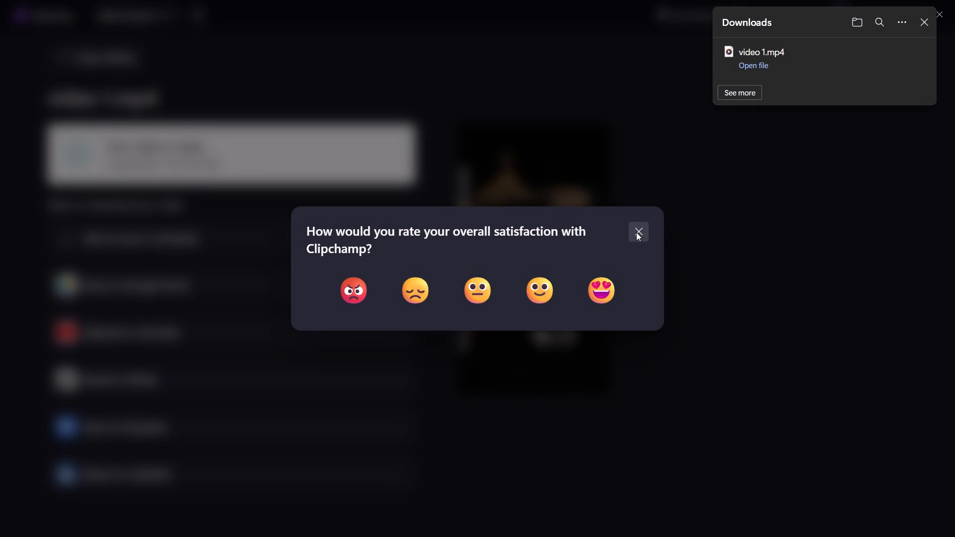
left_click(855, 22)
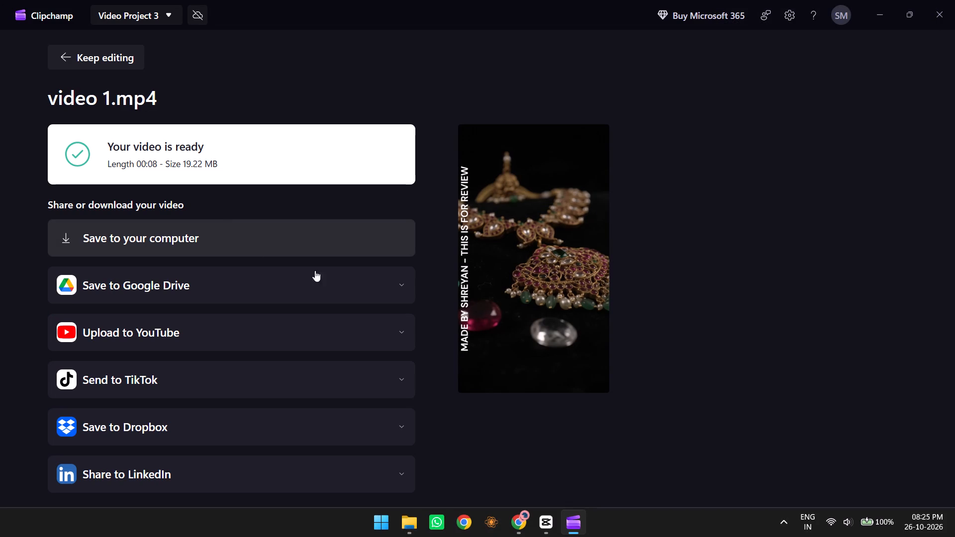
Close the downloads folder and create a new video project.
left_click(446, 469)
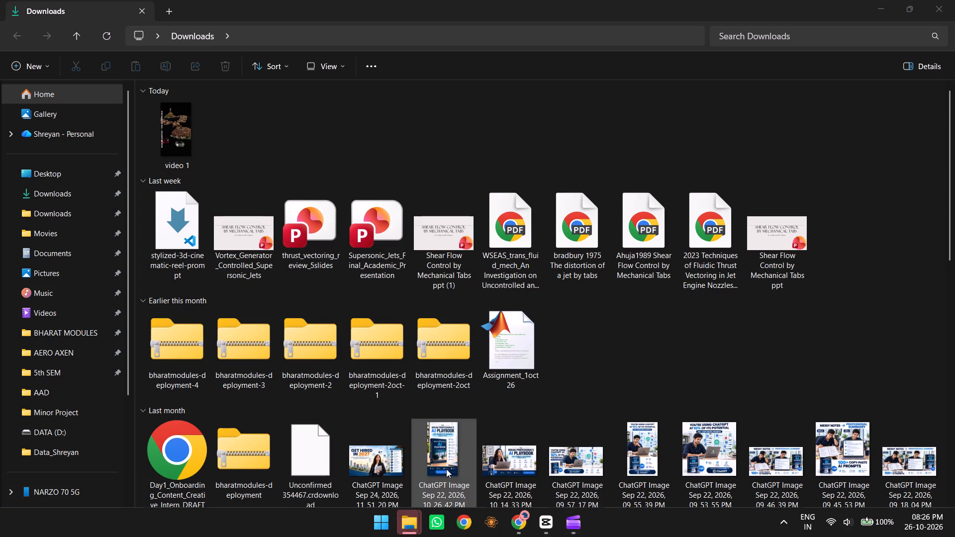
left_click(954, 0)
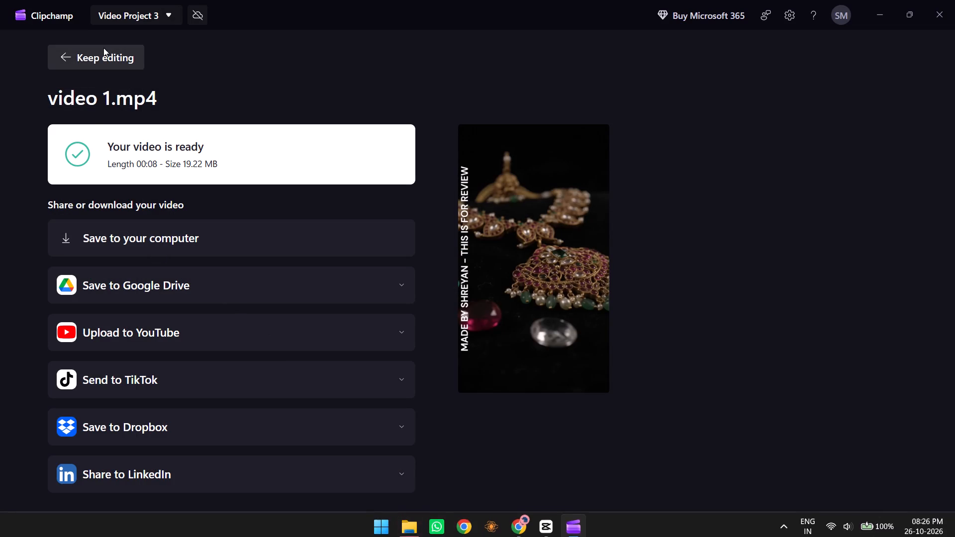
left_click(140, 9)
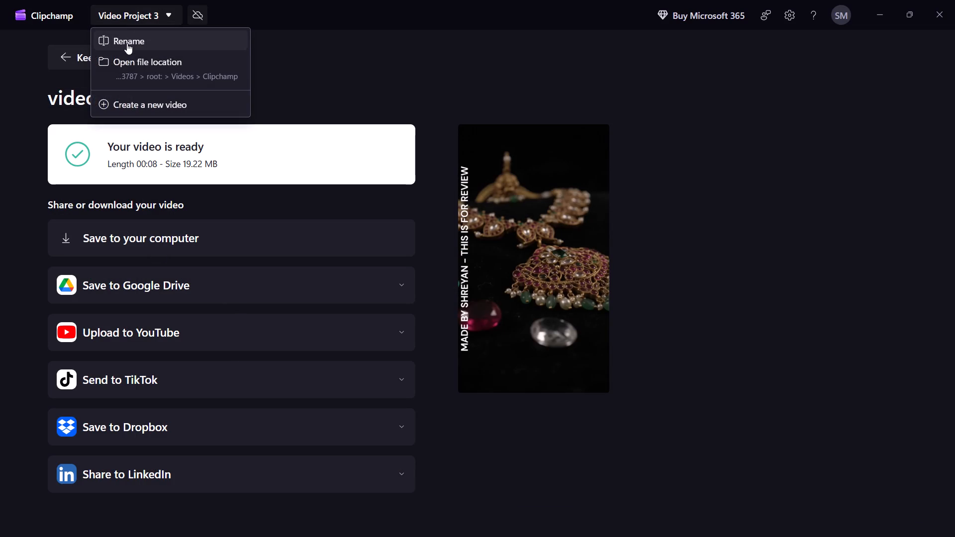
left_click(110, 103)
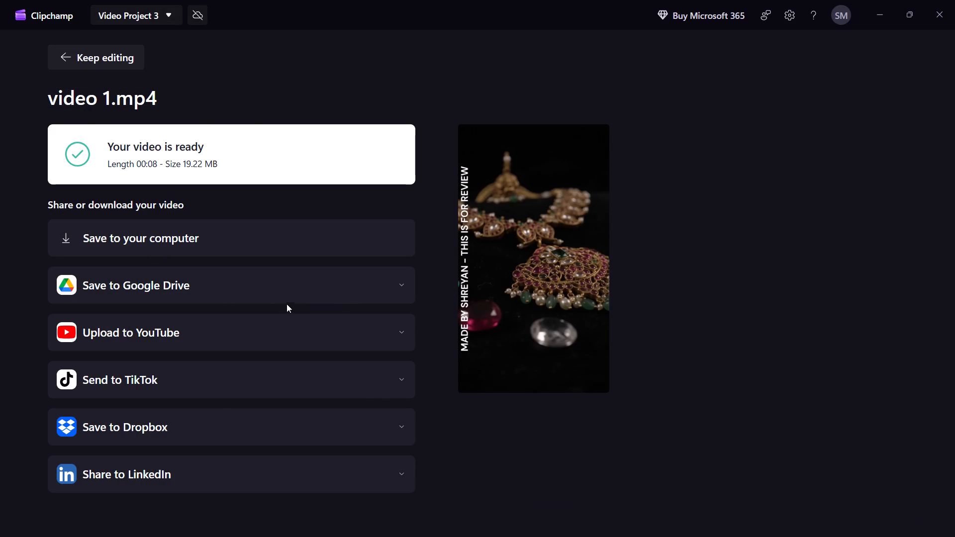
left_click(165, 11)
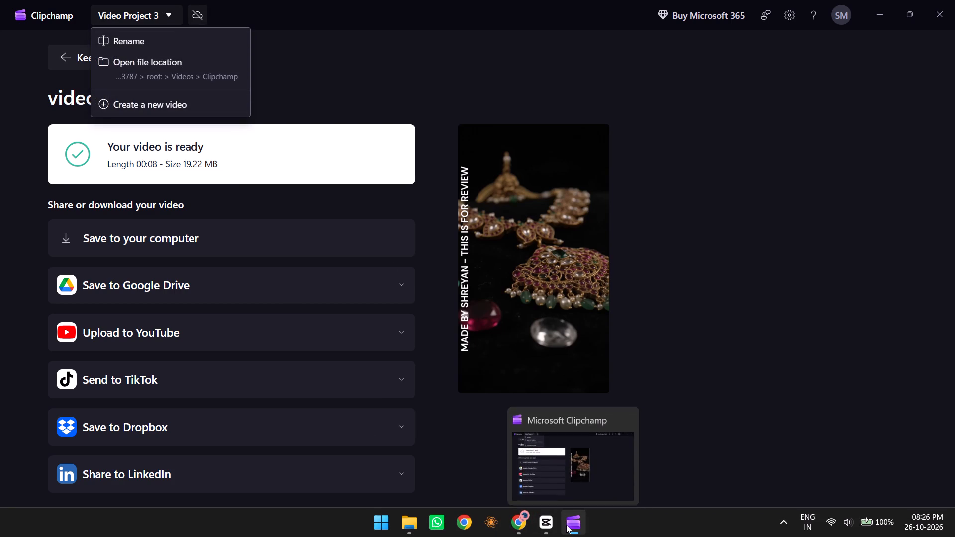
left_click(59, 58)
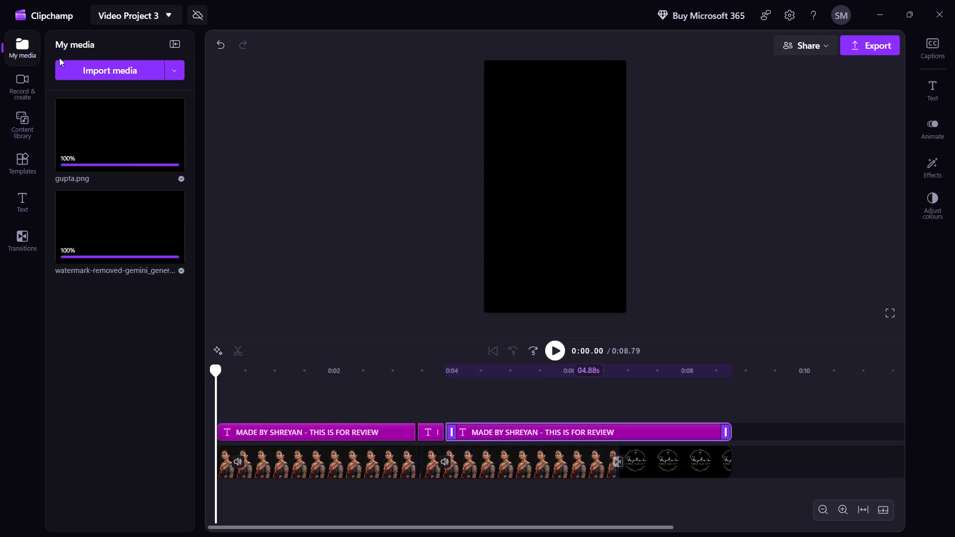
left_click(43, 16)
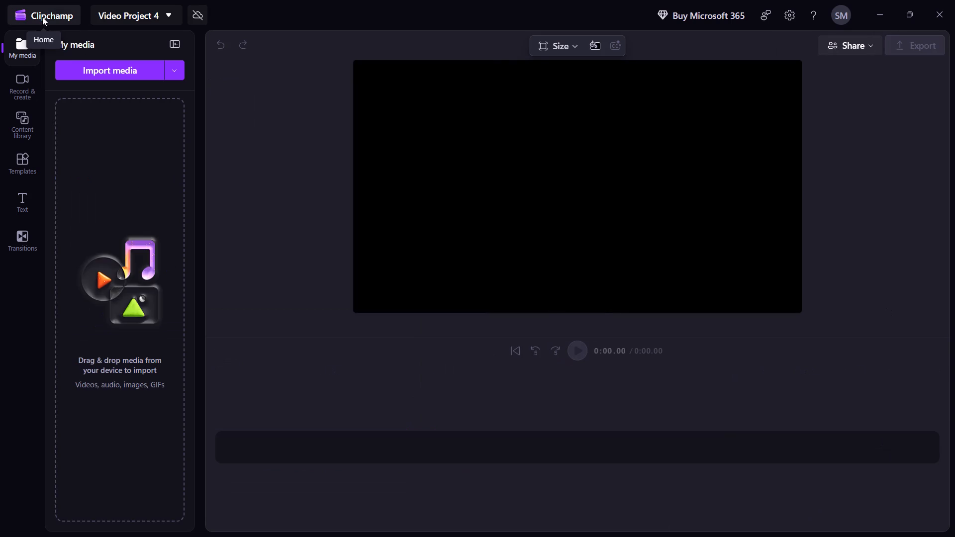
Import the Luxury_jewellery_product_commercial video and the gupta logo image from the Downloads folder on drive G into the project.
left_click(418, 531)
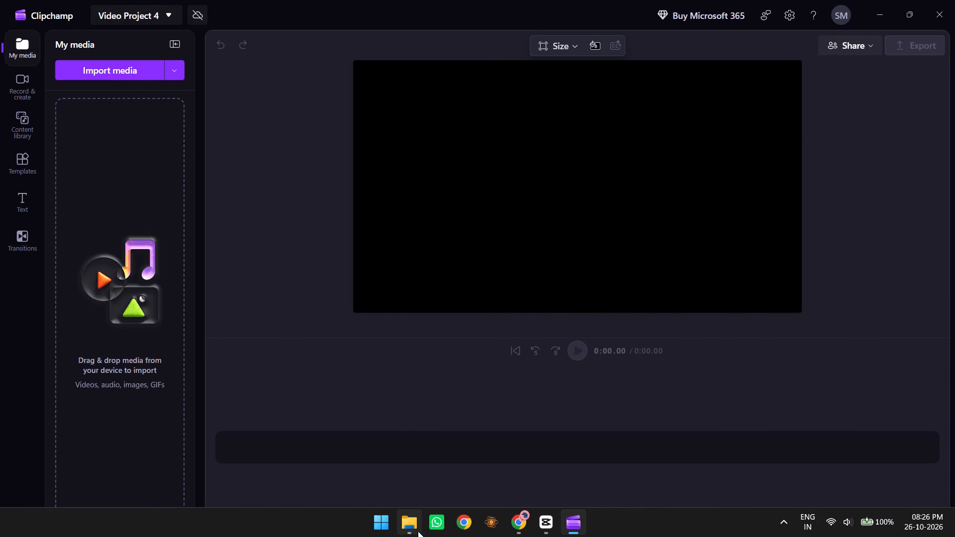
left_click(178, 137)
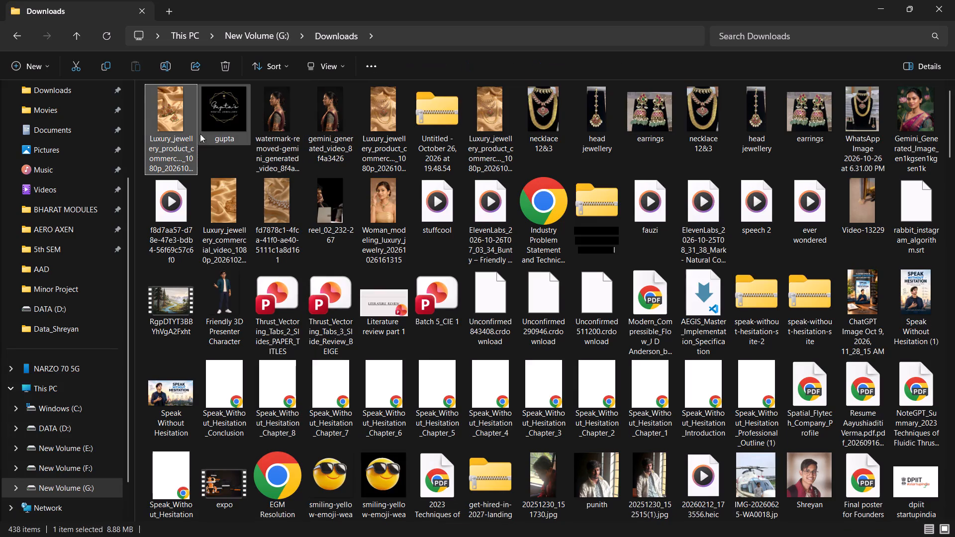
left_click(218, 124, "ctrl")
left_click_drag(220, 122, 534, 520)
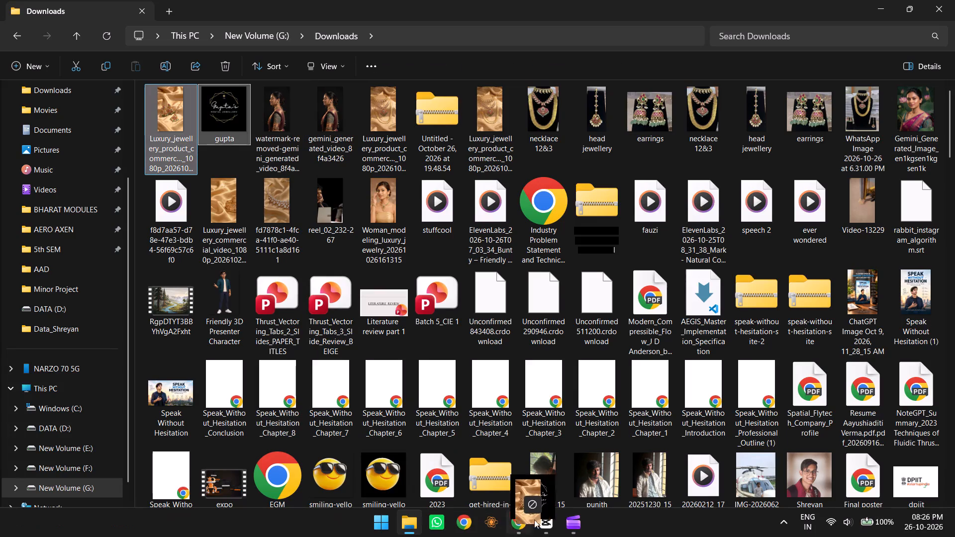
left_click_drag(534, 520, 147, 296)
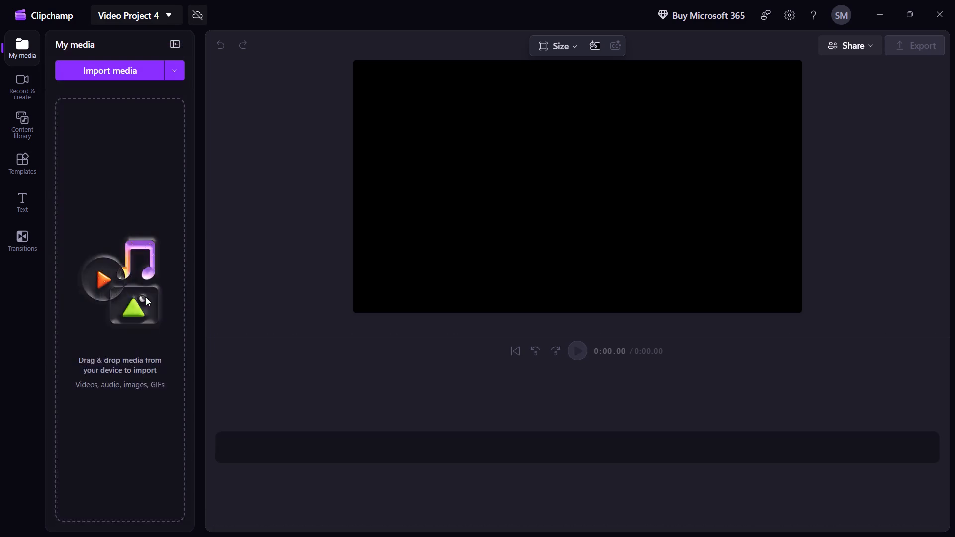
Place the luxury jewellery commercial clip at the start of the timeline and play it through.
left_click_drag(106, 141, 271, 449)
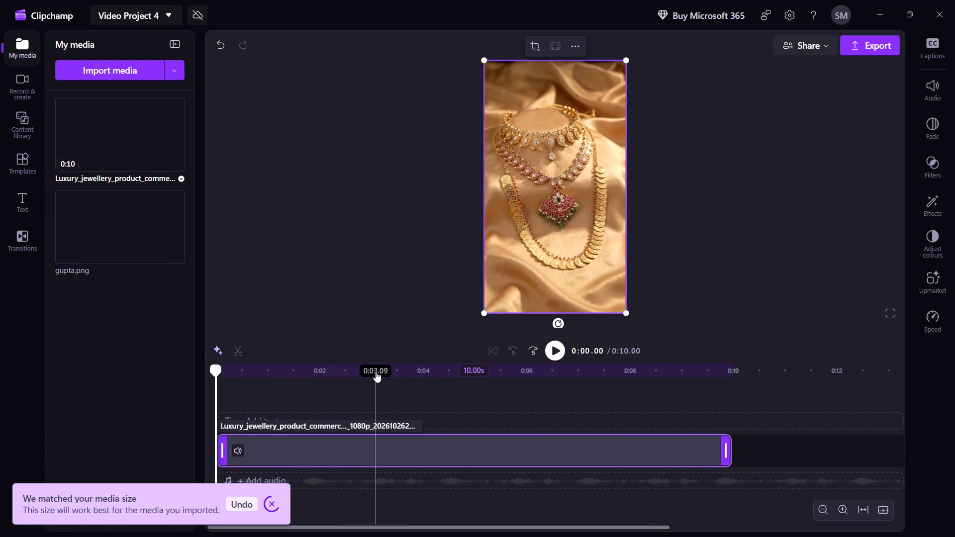
key("space")
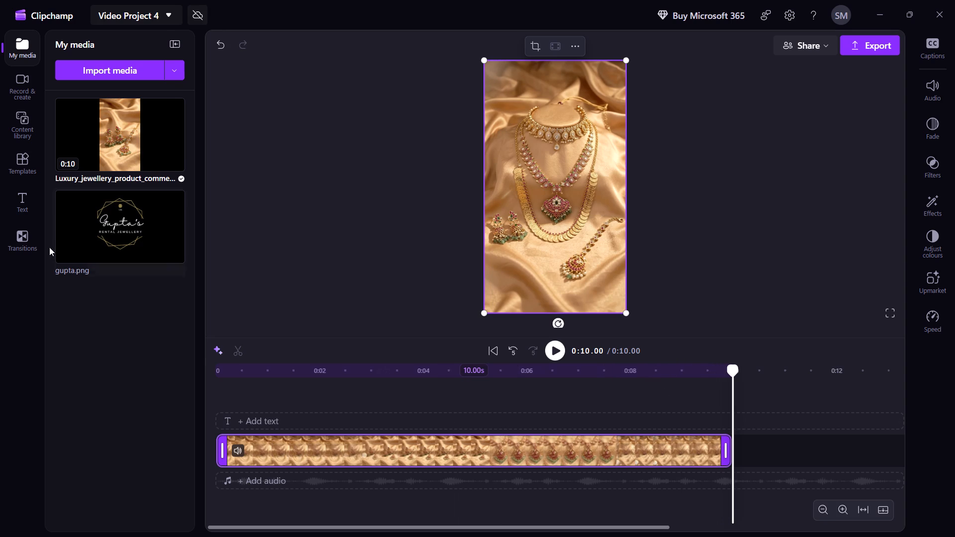
Add gupta.png directly after the jewellery clip and trim its duration to about 2 seconds.
left_click_drag(109, 224, 768, 455)
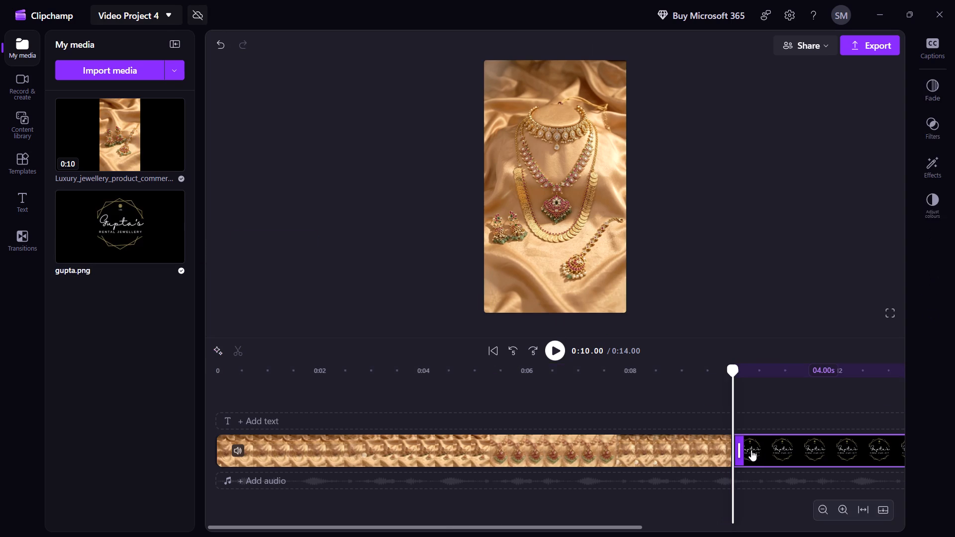
scroll(770, 407, "down", 3)
scroll(770, 407, "up", 3)
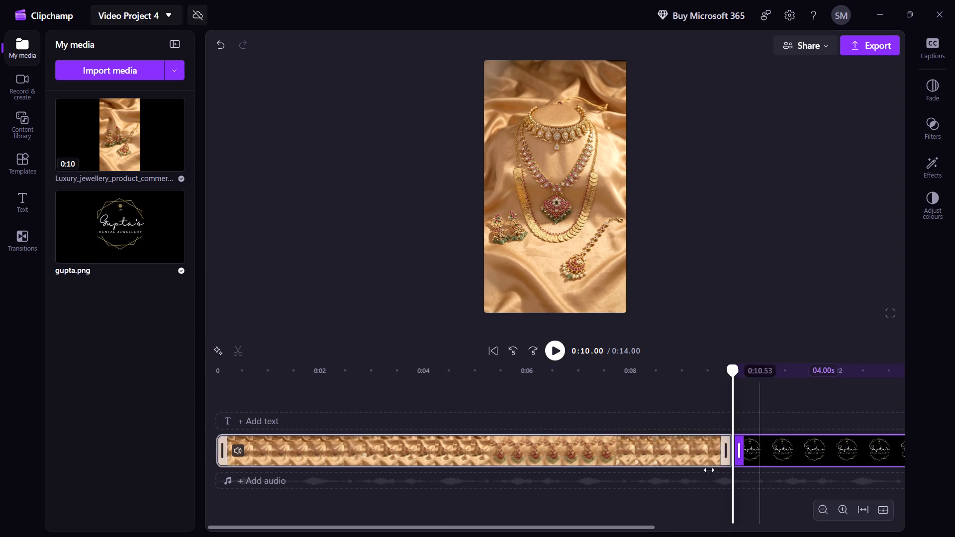
left_click_drag(559, 529, 714, 516)
left_click_drag(693, 454, 687, 453)
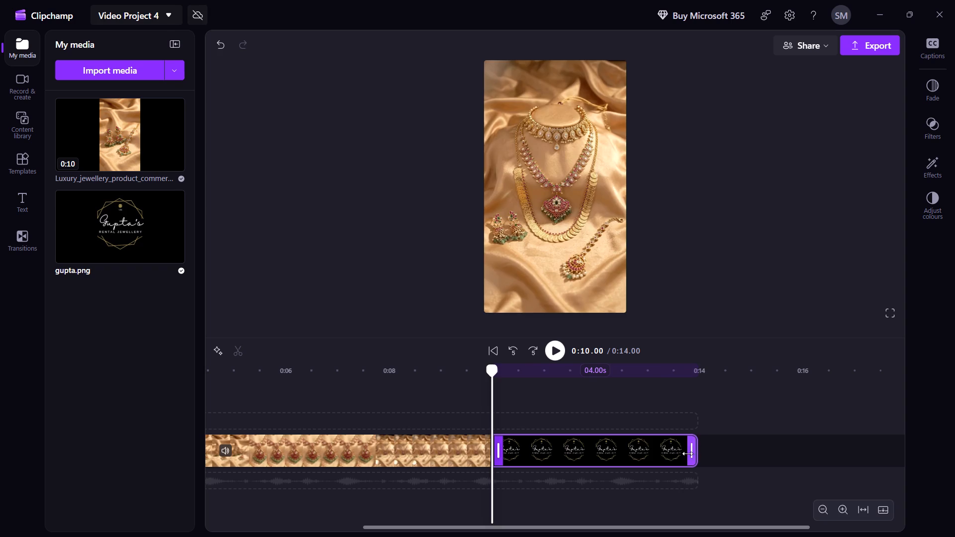
left_click_drag(687, 453, 594, 447)
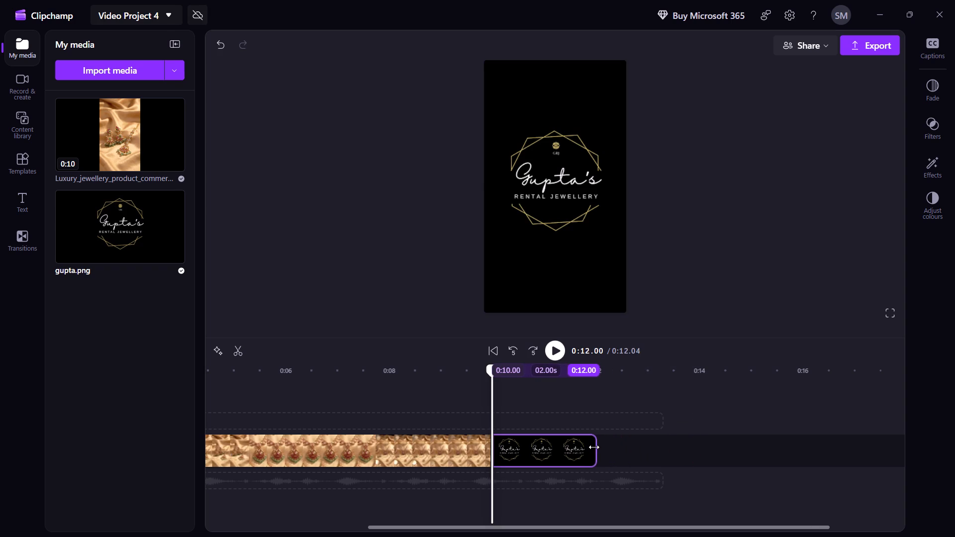
left_click_drag(594, 447, 593, 448)
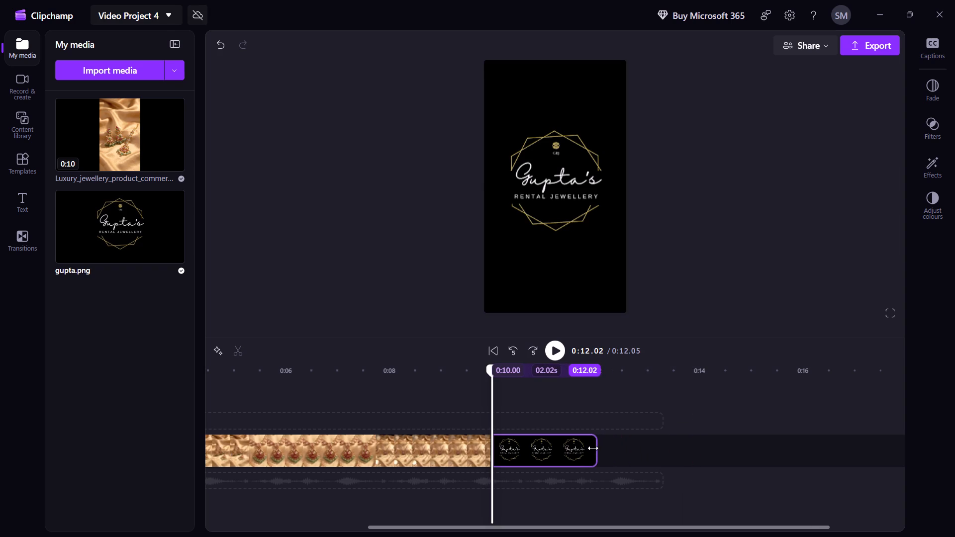
left_click_drag(593, 448, 592, 448)
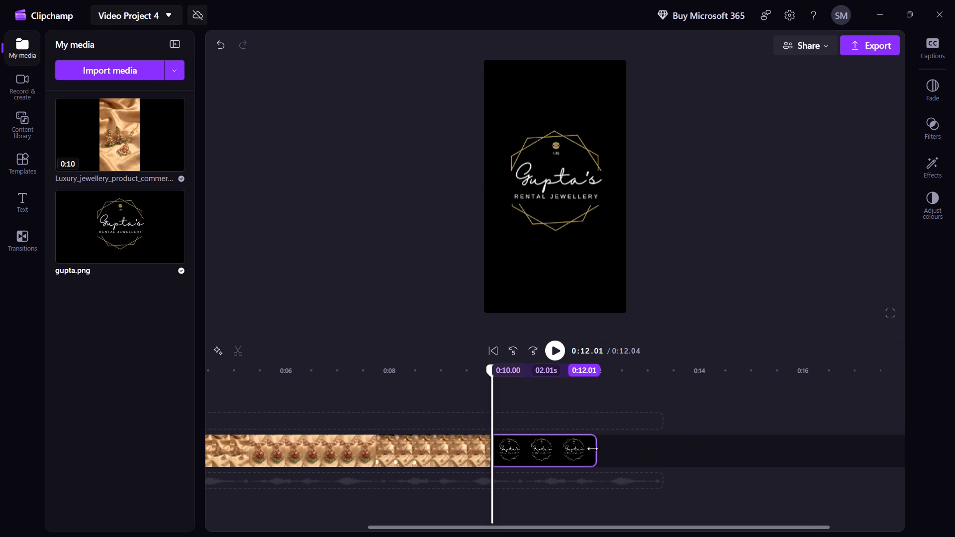
left_click_drag(592, 448, 592, 448)
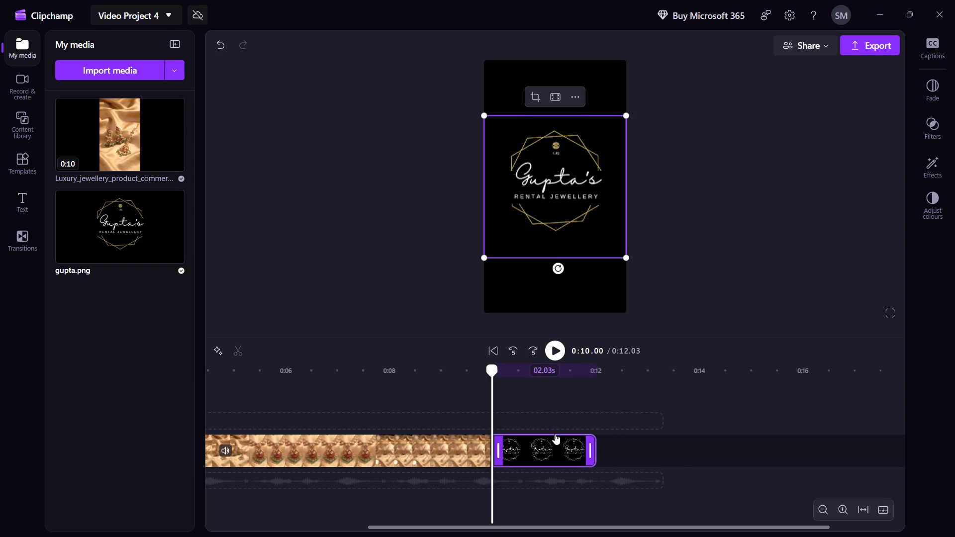
Add a plain text title above the clips and extend its start back to the beginning of the timeline.
left_click(458, 422)
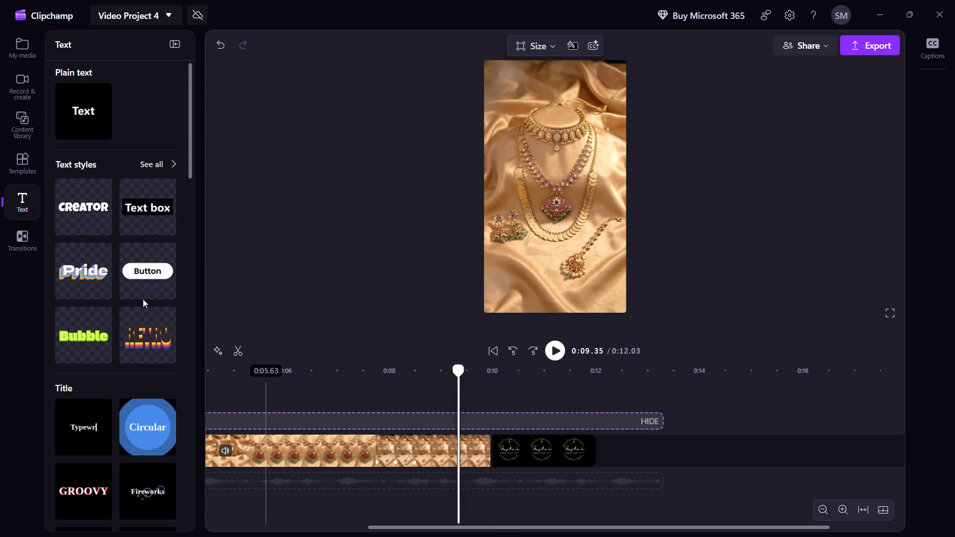
left_click(81, 115)
left_click(107, 131)
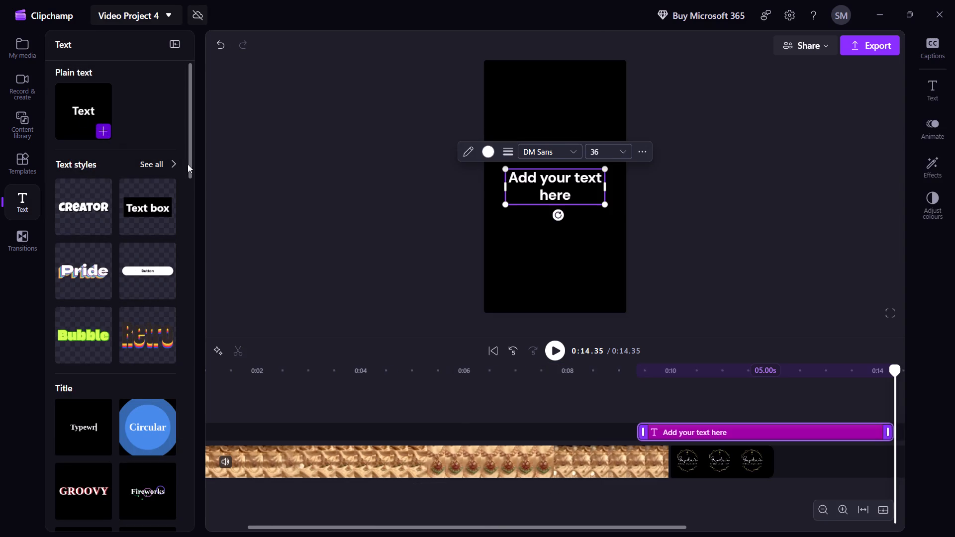
left_click_drag(640, 436, 157, 437)
left_click_drag(378, 526, 203, 523)
left_click_drag(220, 429, 196, 431)
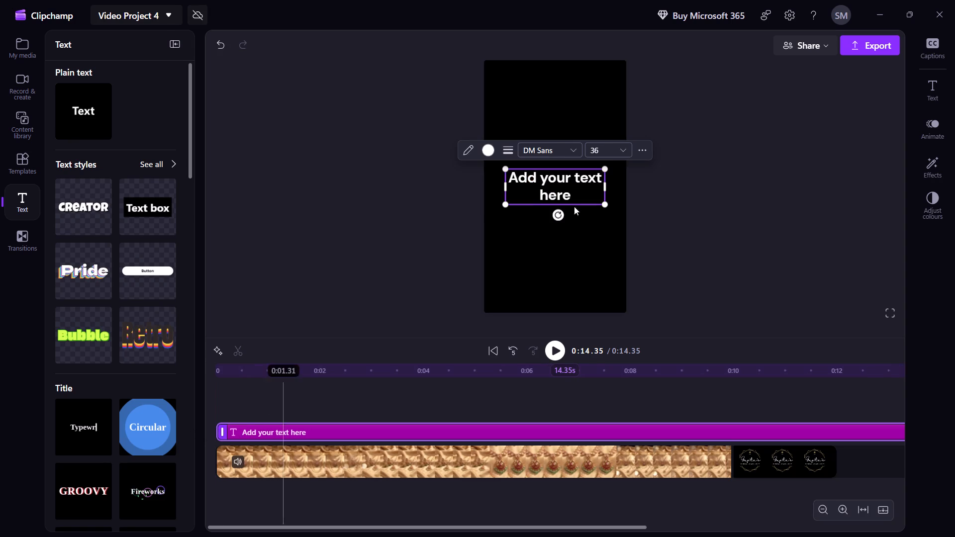
Replace the placeholder text with "MADE BY SHREYAN - THIS IS FOR REVIEW".
triple_click(568, 180)
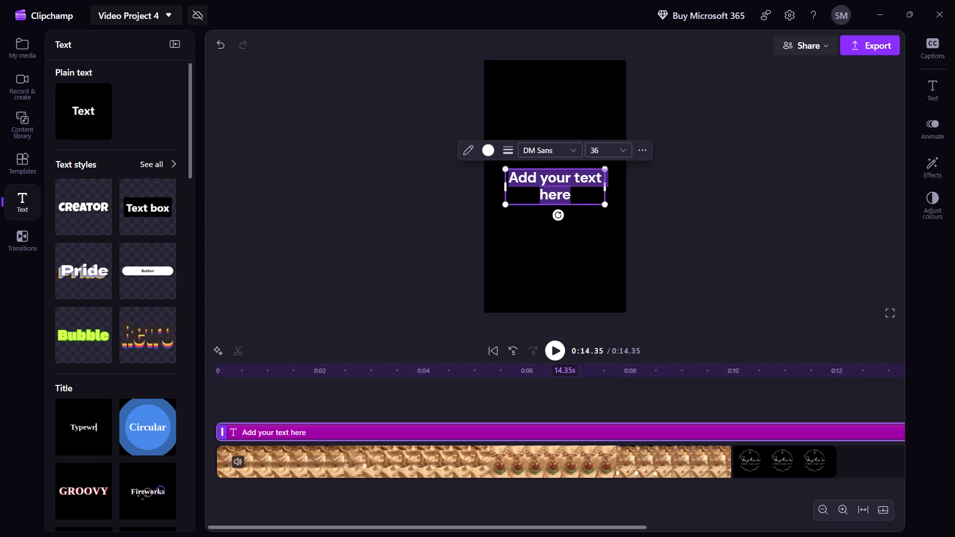
type("MADE BY SHREYA")
type("N -")
key("space")
type("THIS IS FOR REVIW")
key("BackSpace")
type("EW")
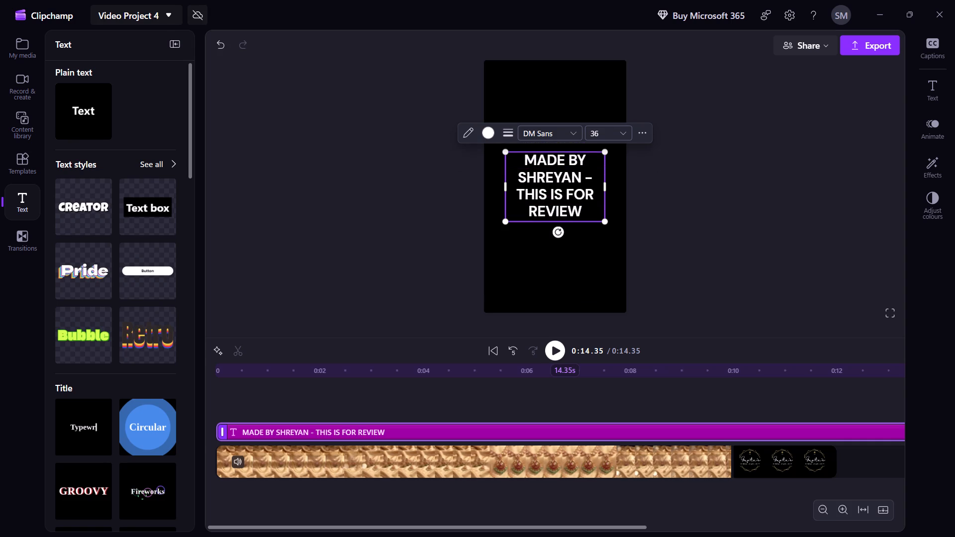
Set the font size of the whole review text to 16.
left_click(553, 180)
key("ctrl+a")
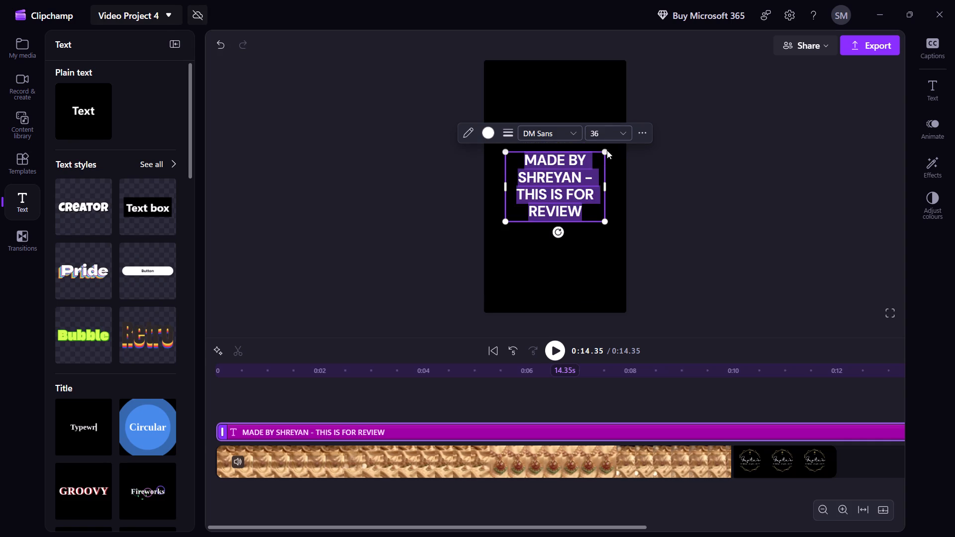
left_click(623, 137)
left_click(603, 219)
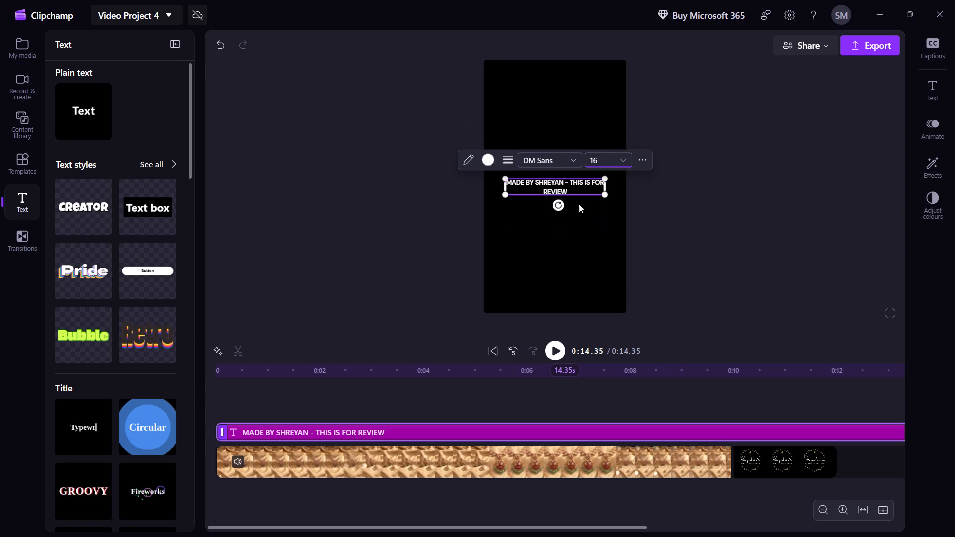
Rotate the review text vertical, reading bottom to top, and stretch its box to the full frame height on one line.
left_click_drag(557, 204, 575, 188)
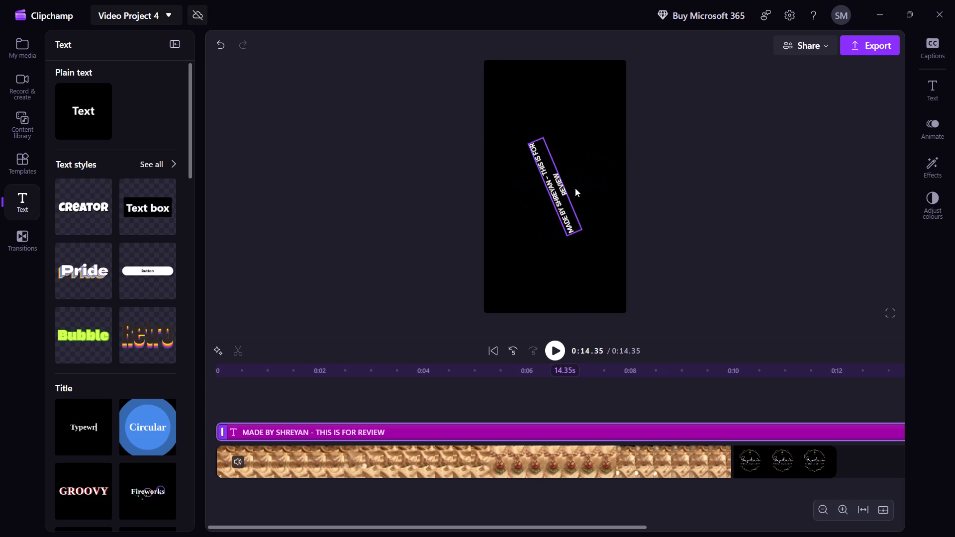
left_click_drag(575, 188, 574, 192)
left_click_drag(556, 137, 554, 71)
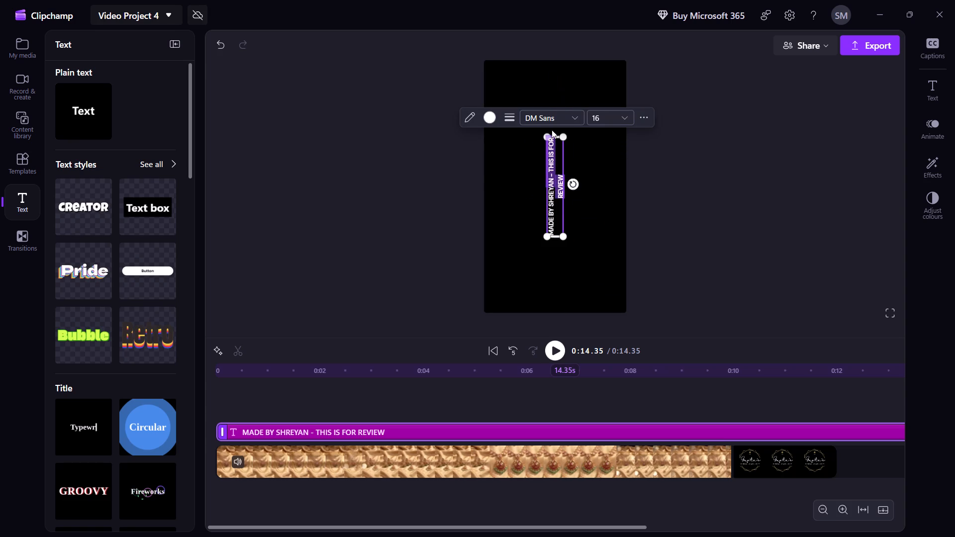
left_click(556, 137)
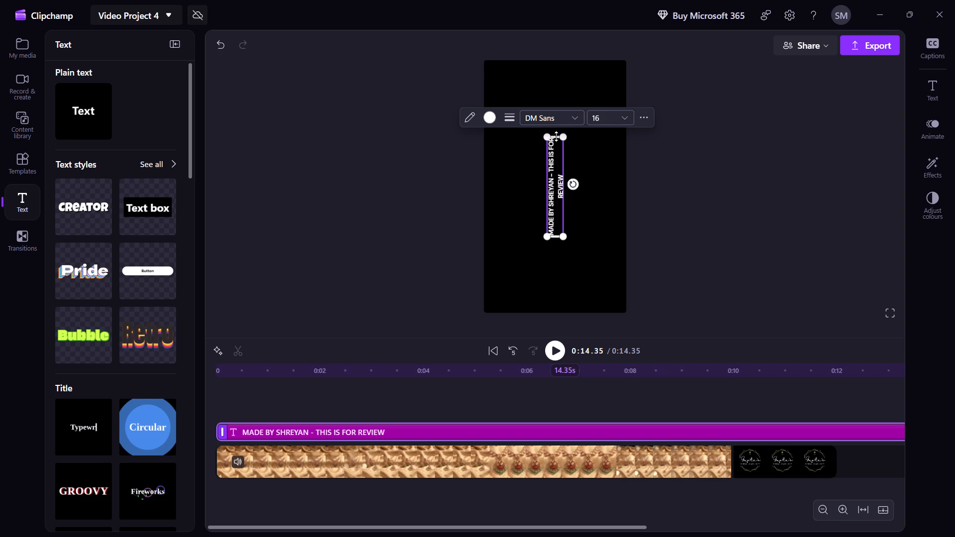
left_click_drag(557, 136, 560, 61)
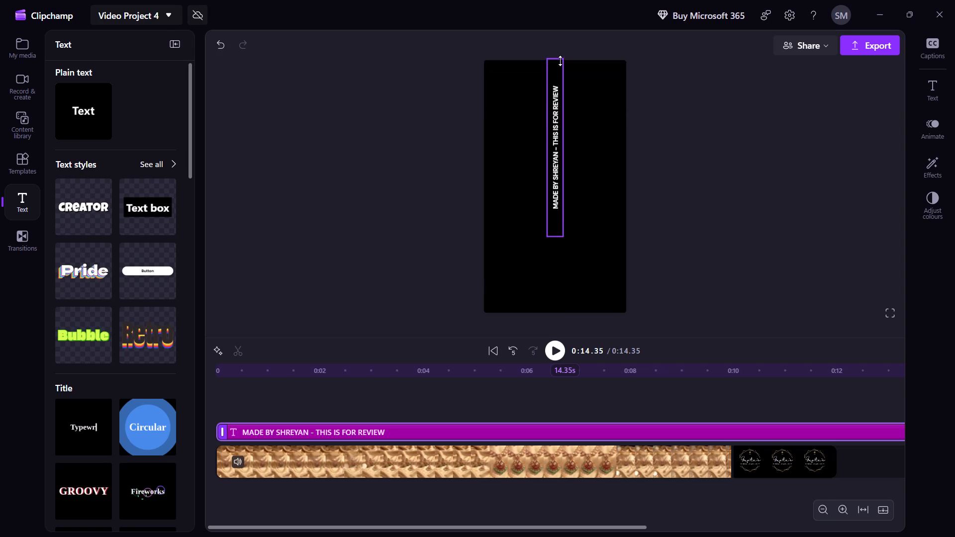
left_click_drag(560, 61, 560, 63)
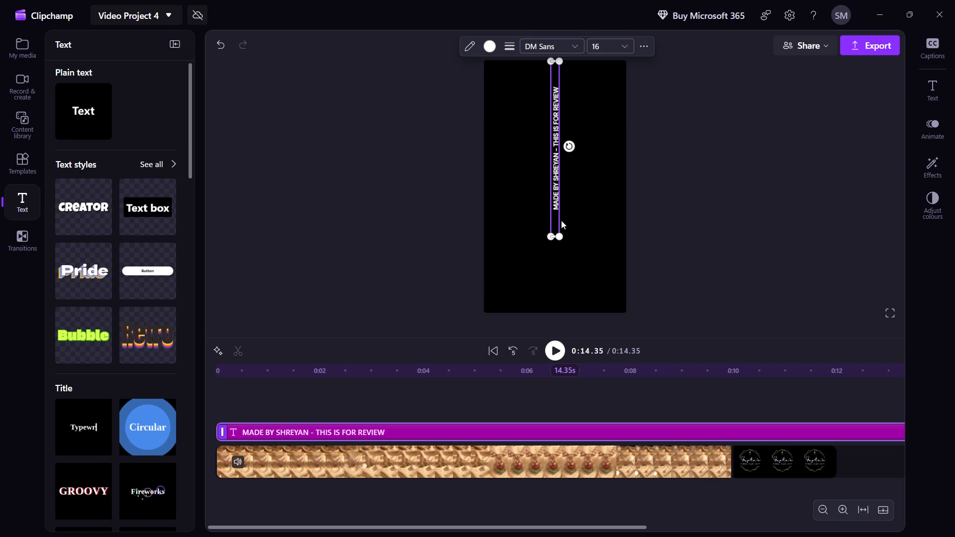
left_click_drag(552, 237, 552, 316)
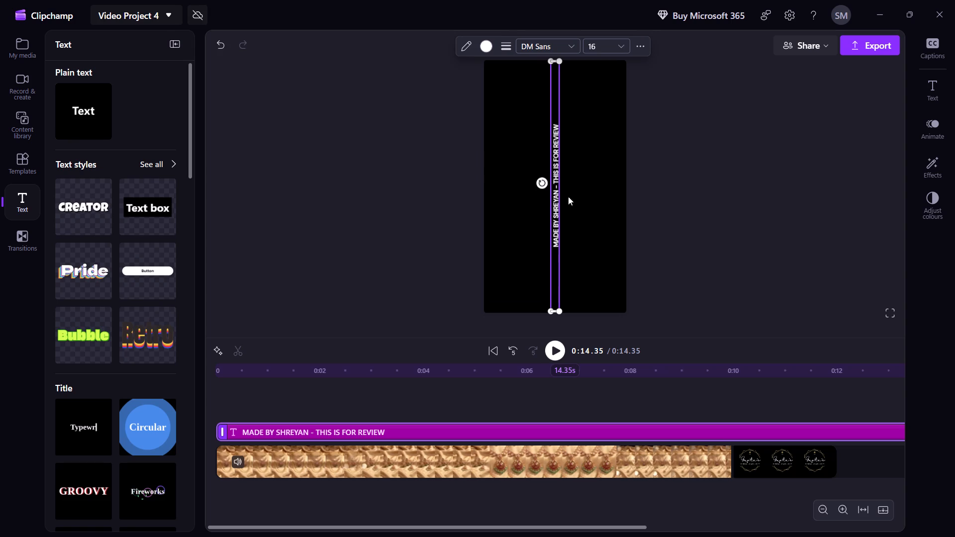
Move the vertical review text from the centre to the left edge of the video frame.
left_click_drag(555, 191, 500, 188)
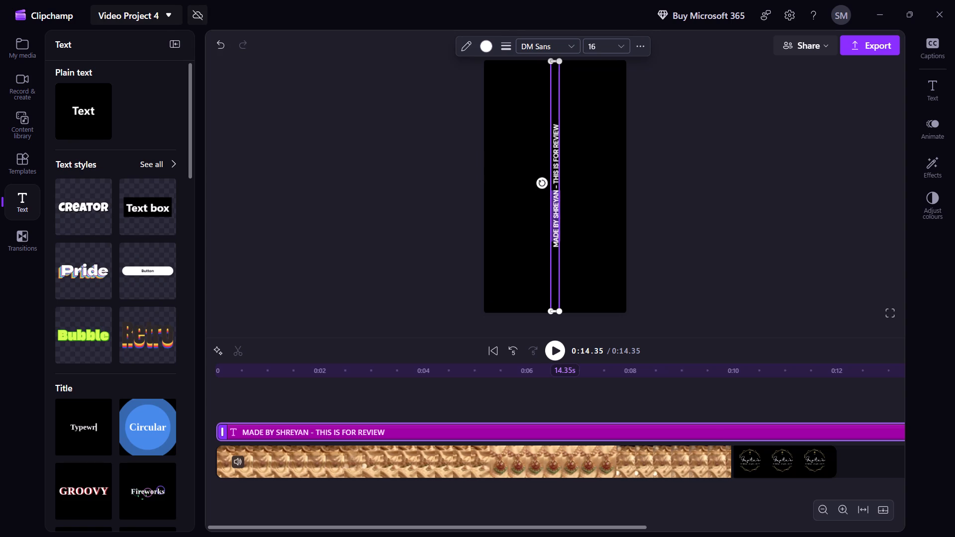
left_click(555, 173)
left_click(571, 189)
left_click_drag(553, 187, 495, 190)
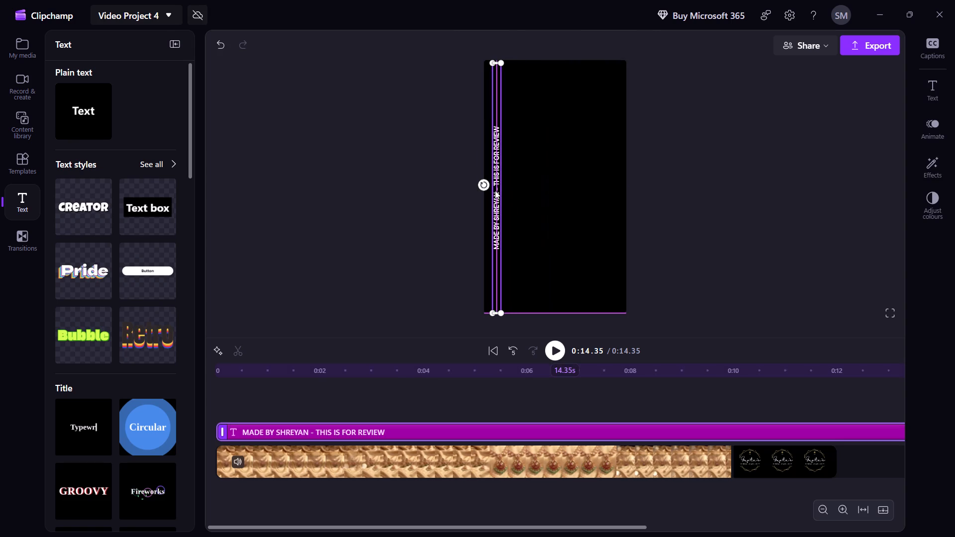
Fine-tune the vertical review text so it sits vertically centred just inside the left edge of the video frame.
left_click_drag(495, 190, 488, 190)
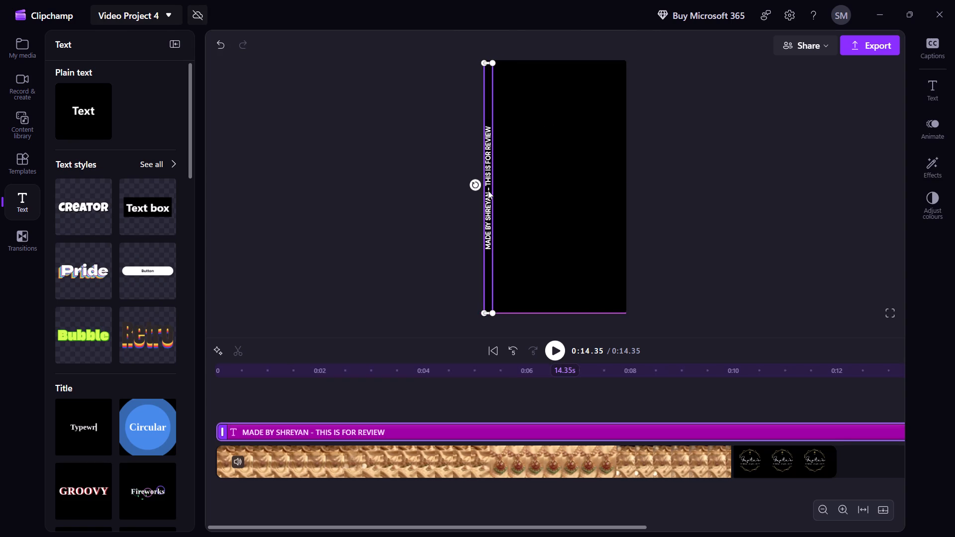
left_click_drag(488, 190, 488, 187)
left_click(702, 216)
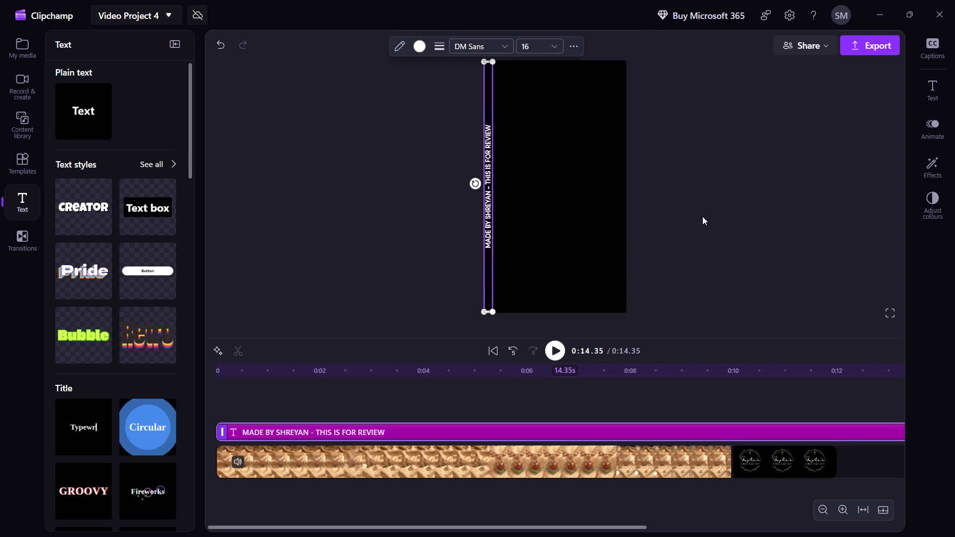
left_click(489, 208)
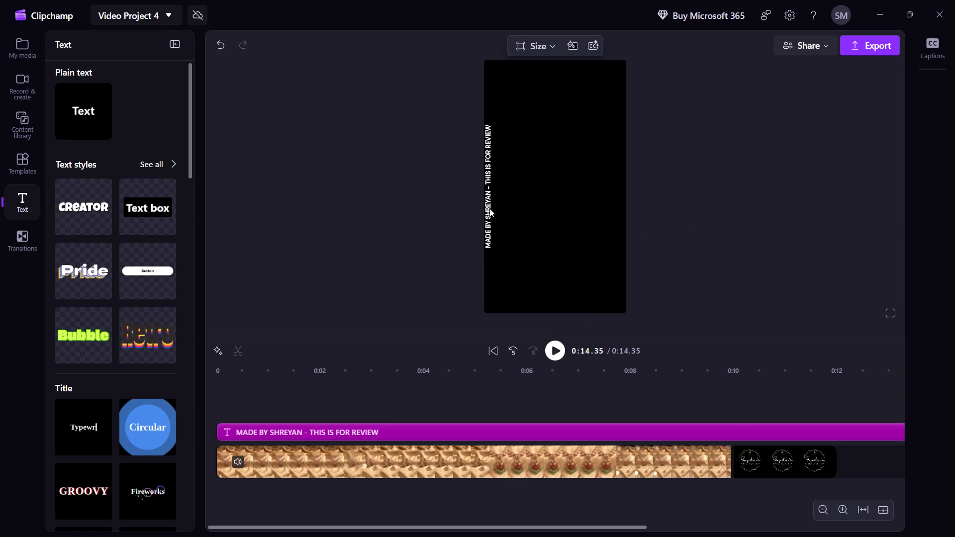
left_click(738, 243)
Trim the end of the review text clip to match the end of the logo image at about 12.03 s.
key("space")
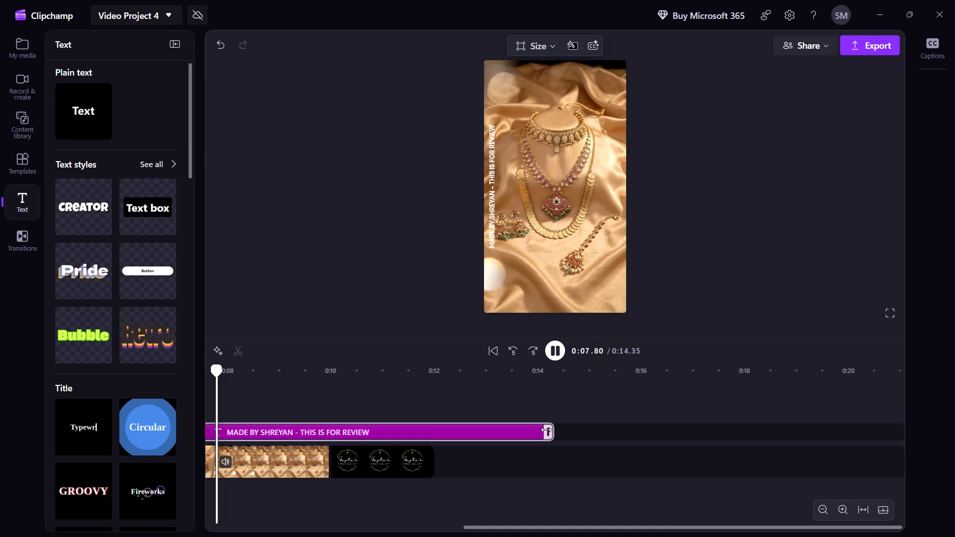
key("space")
left_click_drag(548, 429, 429, 437)
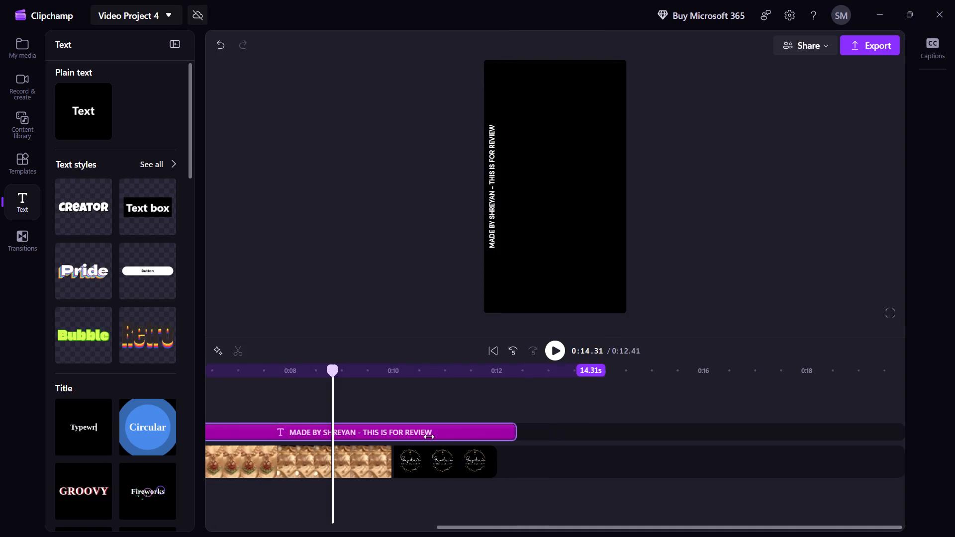
left_click_drag(429, 437, 492, 434)
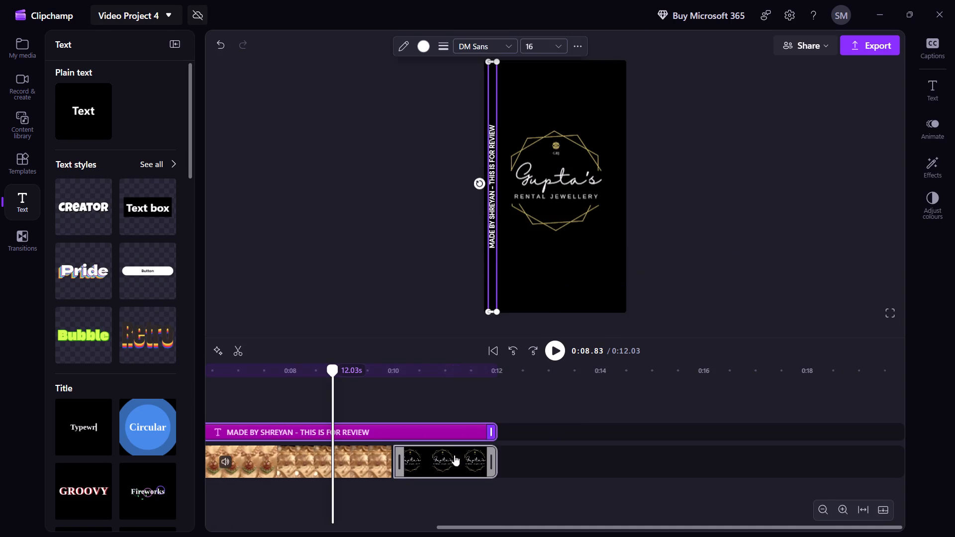
Add a Cross fade transition between the jewellery clip and the logo image, and preview it.
left_click(26, 247)
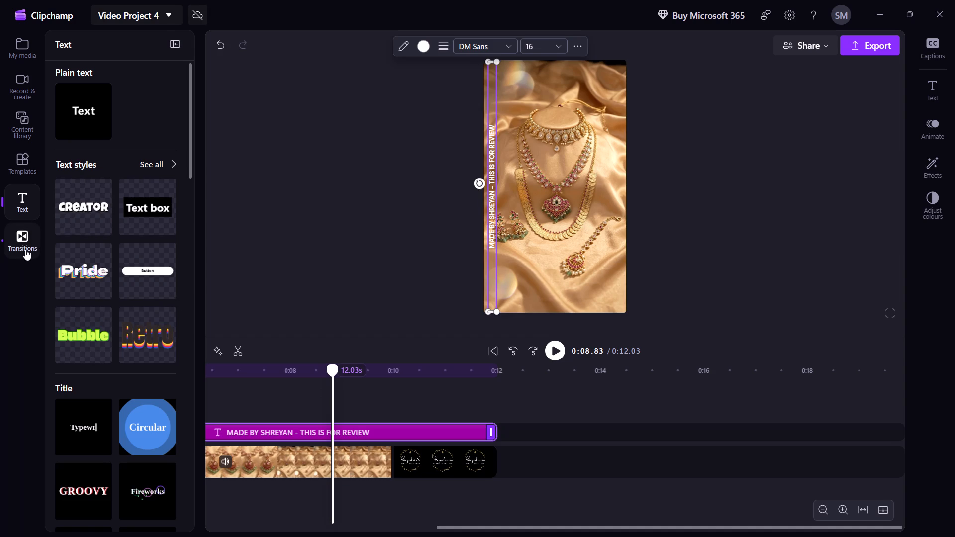
left_click_drag(86, 266, 383, 458)
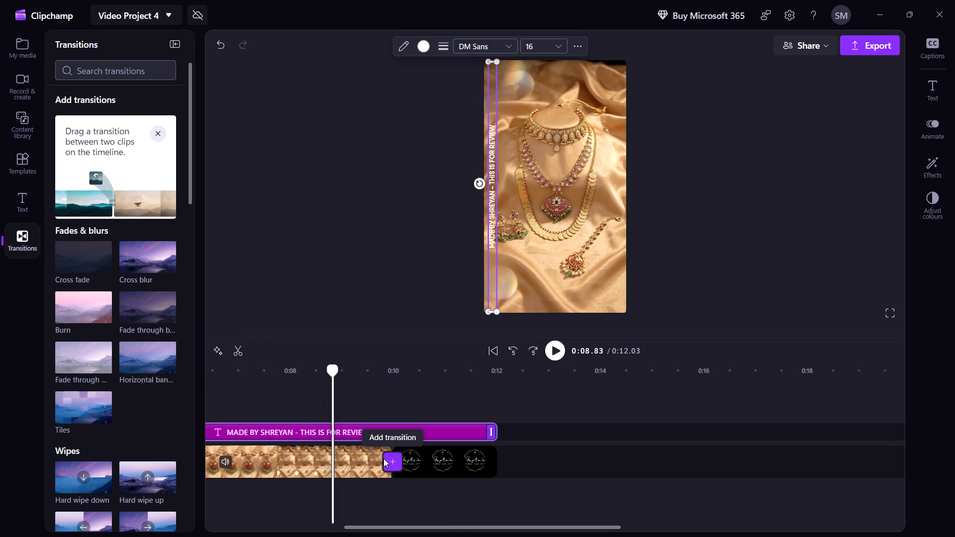
left_click_drag(383, 458, 386, 459)
key("space")
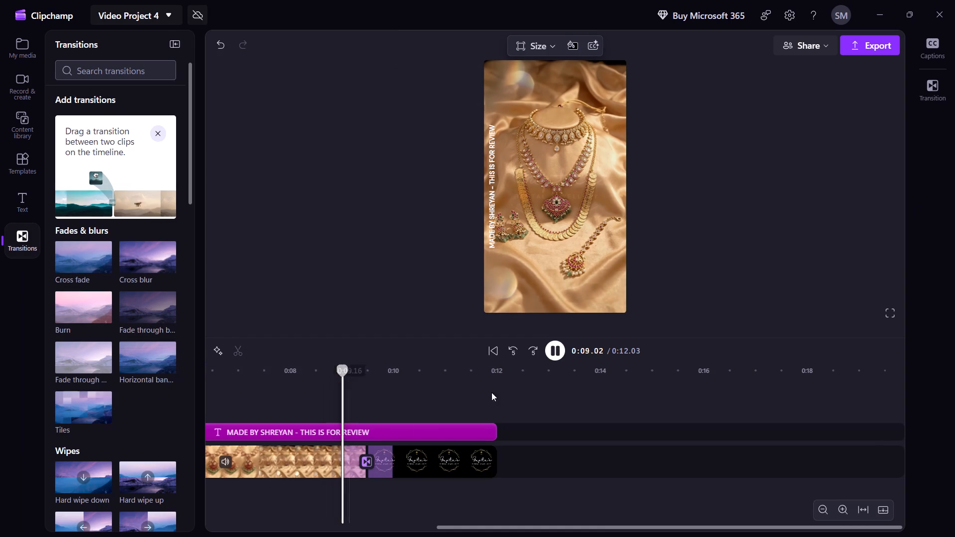
key("space")
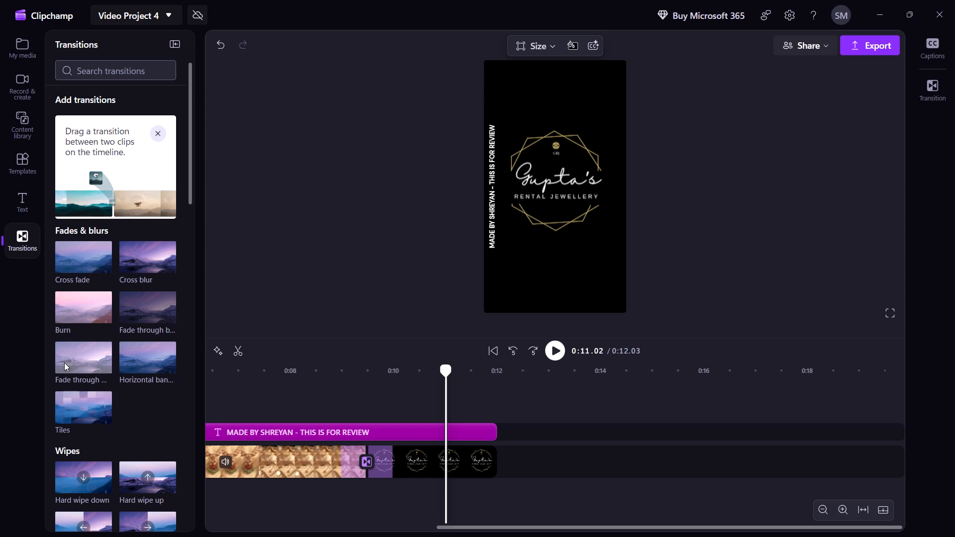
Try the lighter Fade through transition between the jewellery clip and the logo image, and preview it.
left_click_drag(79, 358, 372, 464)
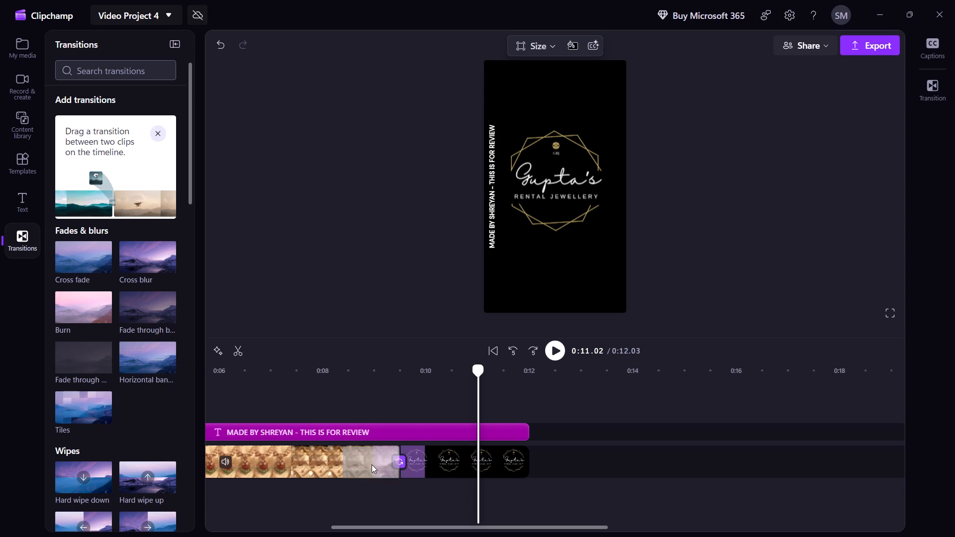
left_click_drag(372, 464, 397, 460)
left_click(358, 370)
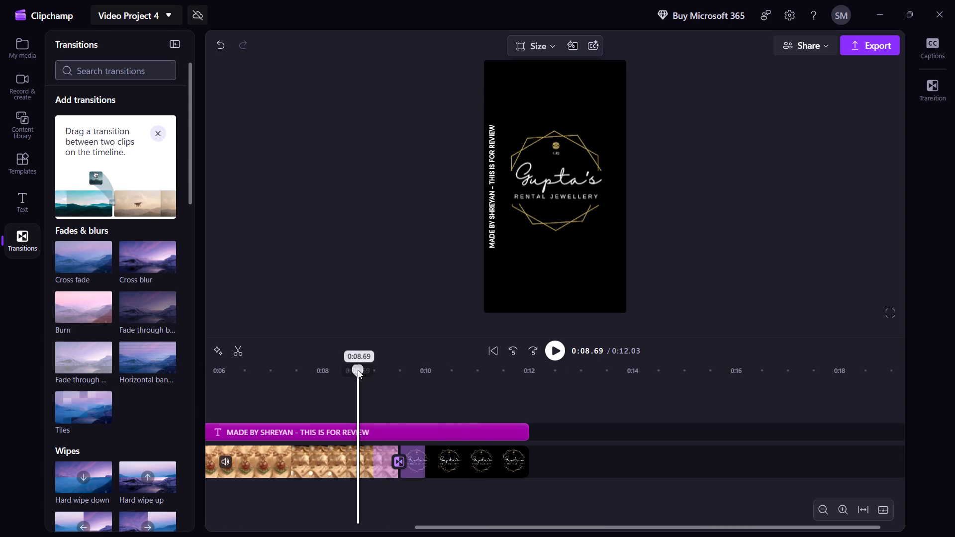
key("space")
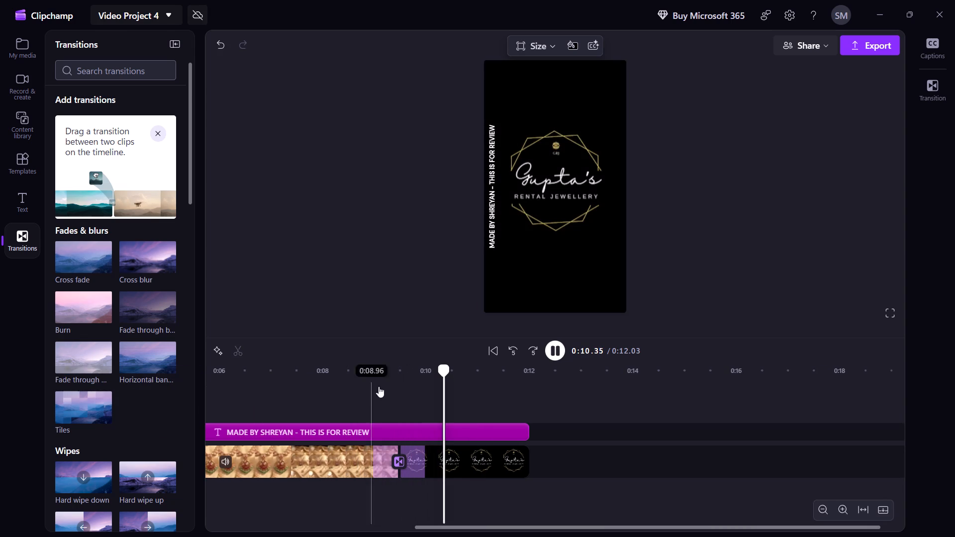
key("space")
Apply the Cross fade transition at the cut between the jewellery clip and the logo image again.
left_click_drag(63, 251, 392, 457)
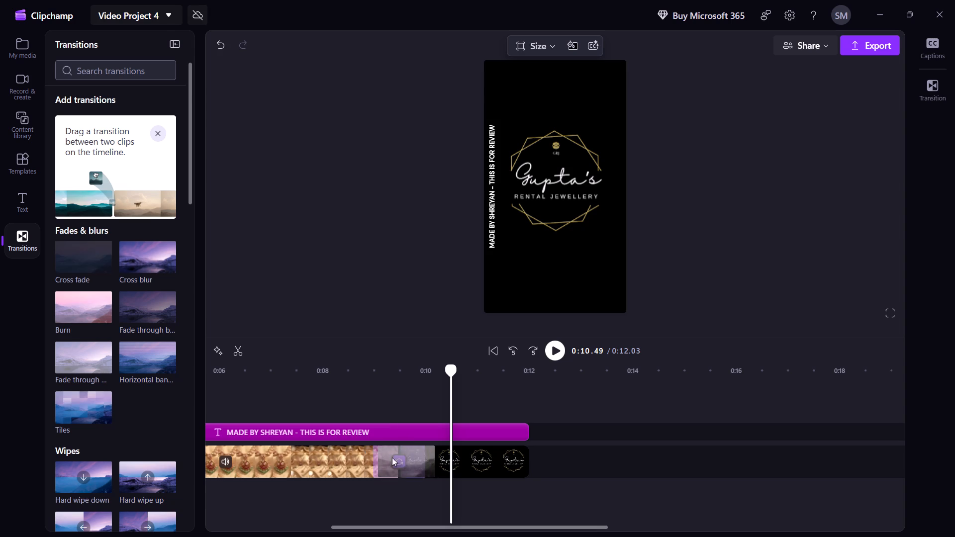
left_click_drag(392, 457, 395, 459)
Play the video from the start to check the jewellery footage, review text and transition into the logo.
left_click_drag(363, 375, 168, 363)
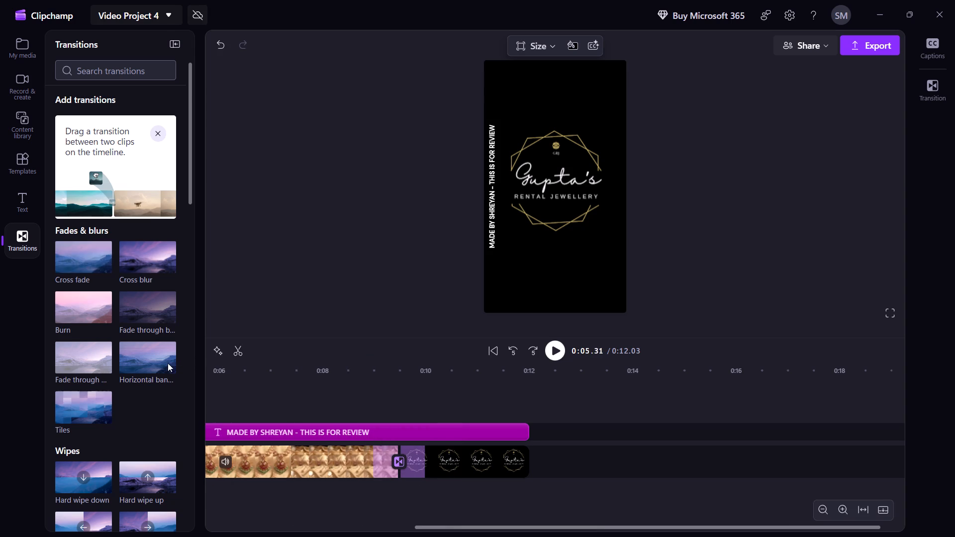
left_click_drag(168, 363, 166, 363)
scroll(295, 436, "up", 4)
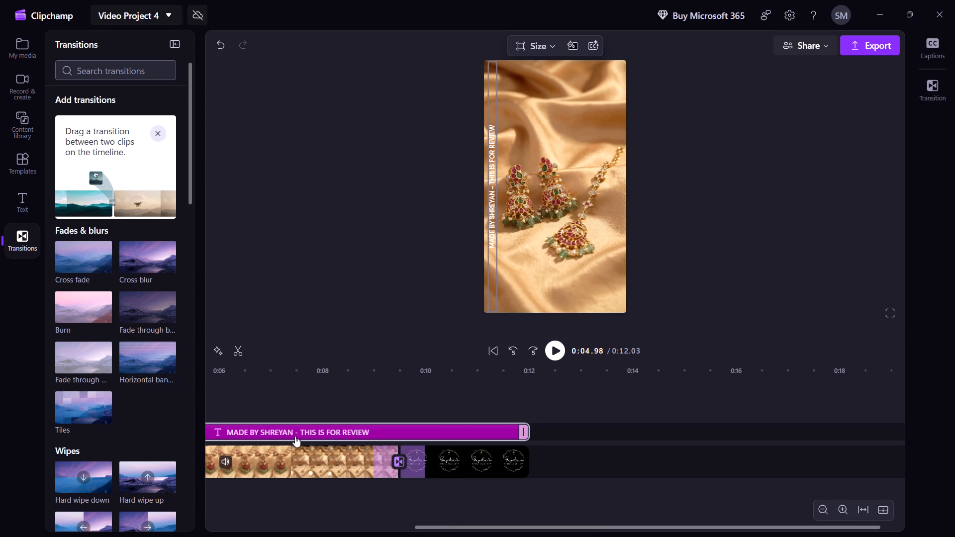
scroll(295, 436, "up", 5)
scroll(292, 432, "down", 5)
scroll(351, 463, "up", 8, "shift")
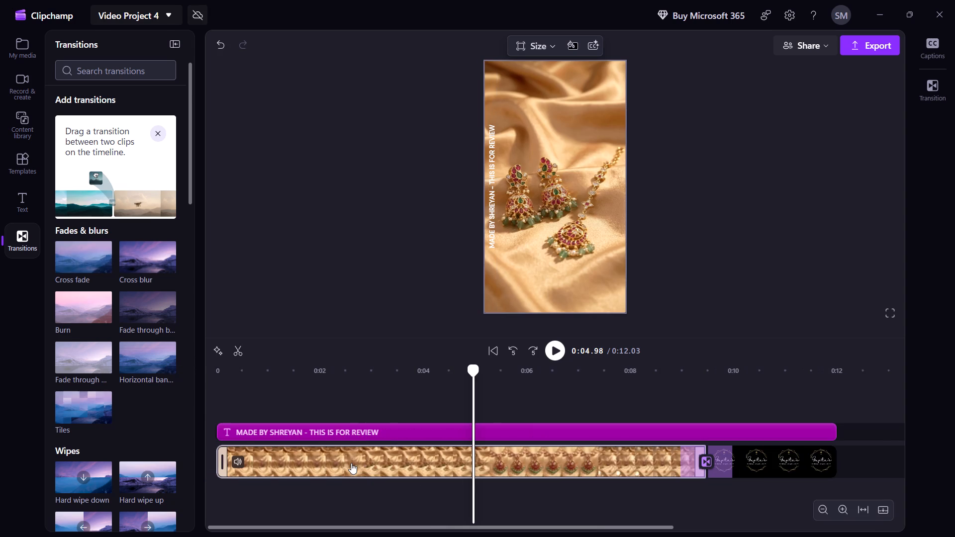
scroll(351, 463, "up", 4, "shift")
left_click_drag(266, 374, 198, 370)
key("space")
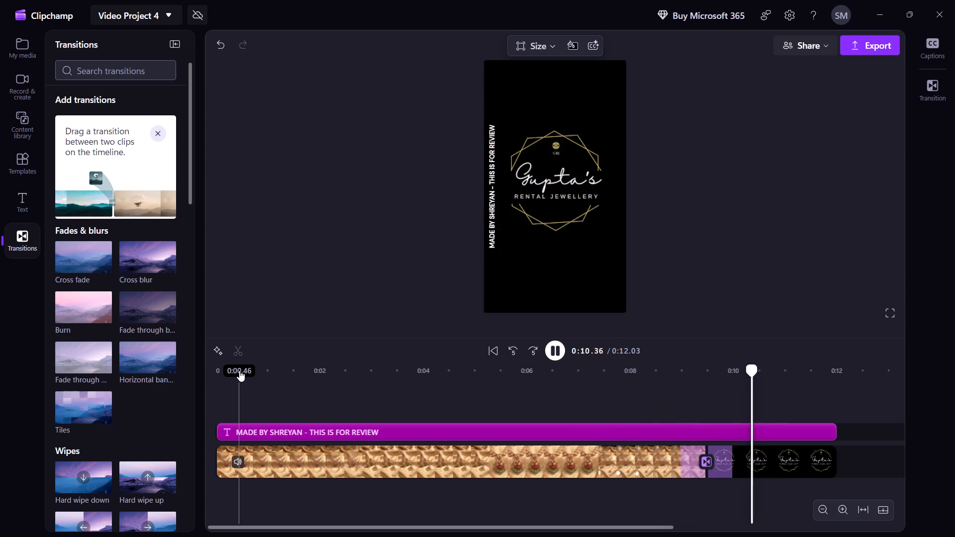
key("space")
Replay the second half of the video to check the picture and sound going into the logo ending.
left_click(575, 372)
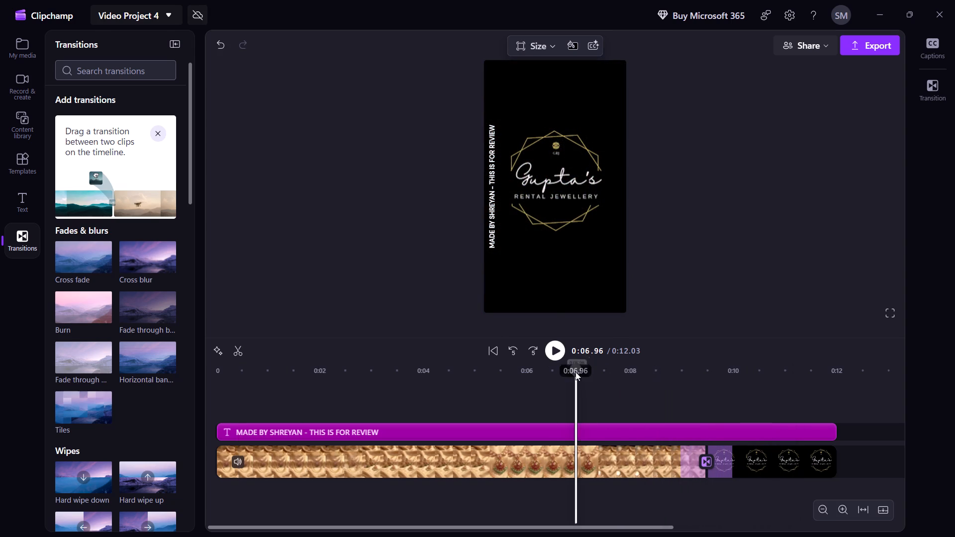
key("space")
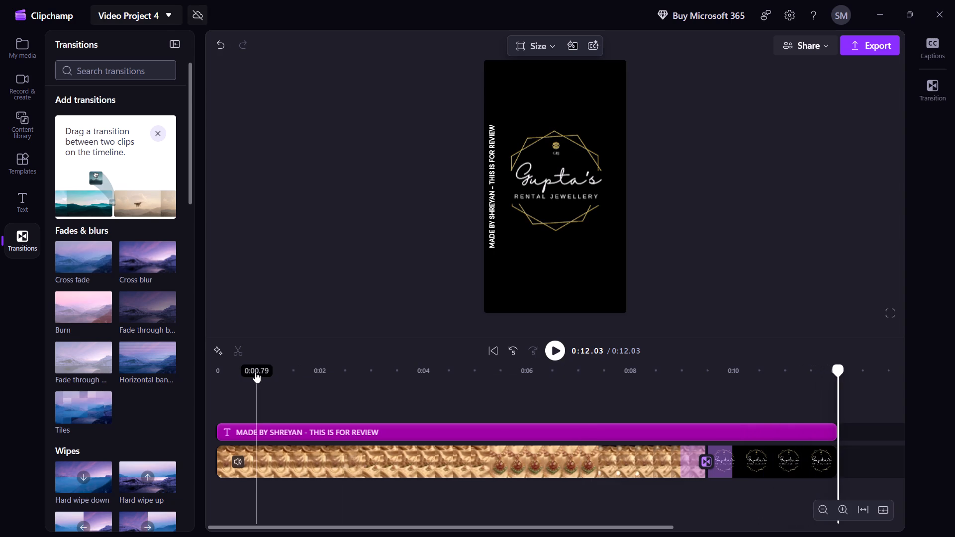
left_click_drag(254, 369, 466, 380)
key("space")
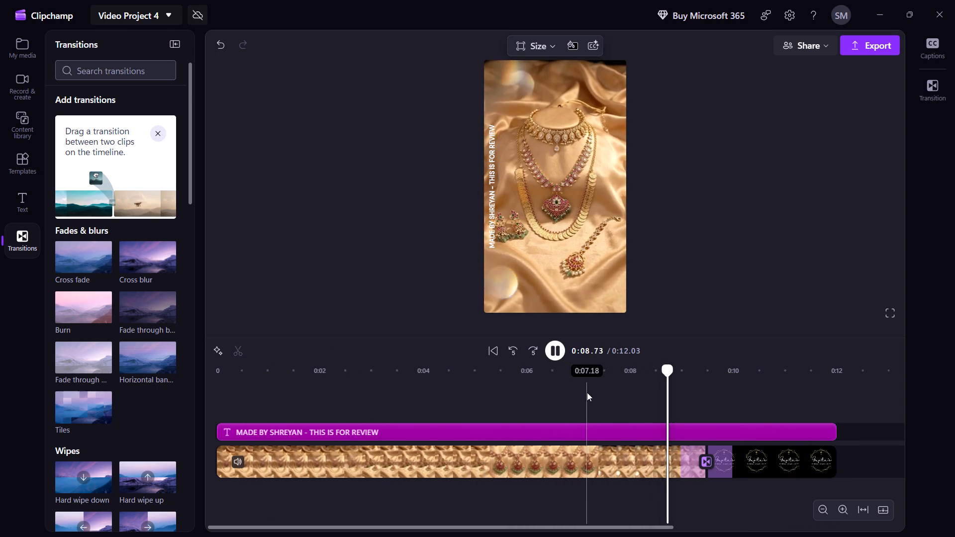
key("space")
key("space")
key("space")
key("space")
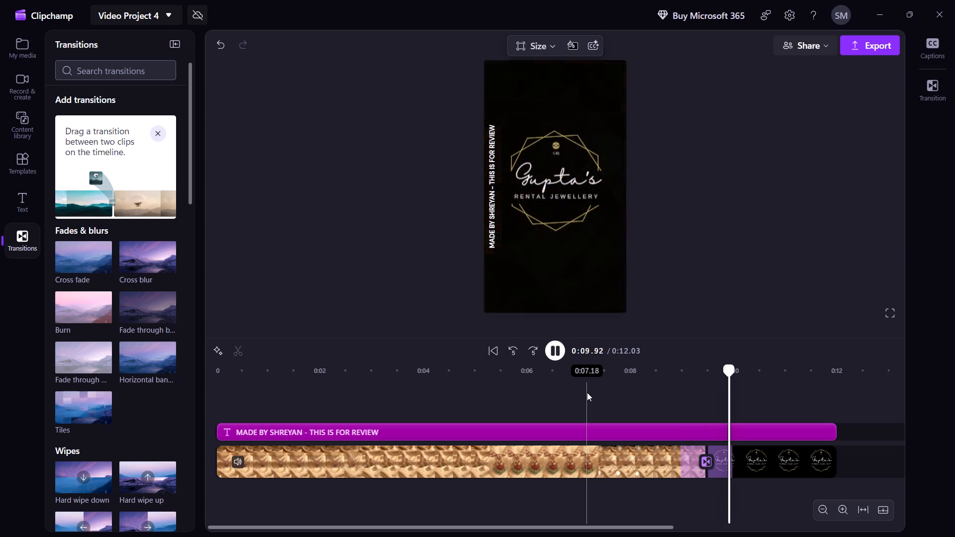
key("space")
Duplicate the jewellery clip on the timeline.
left_click(304, 461)
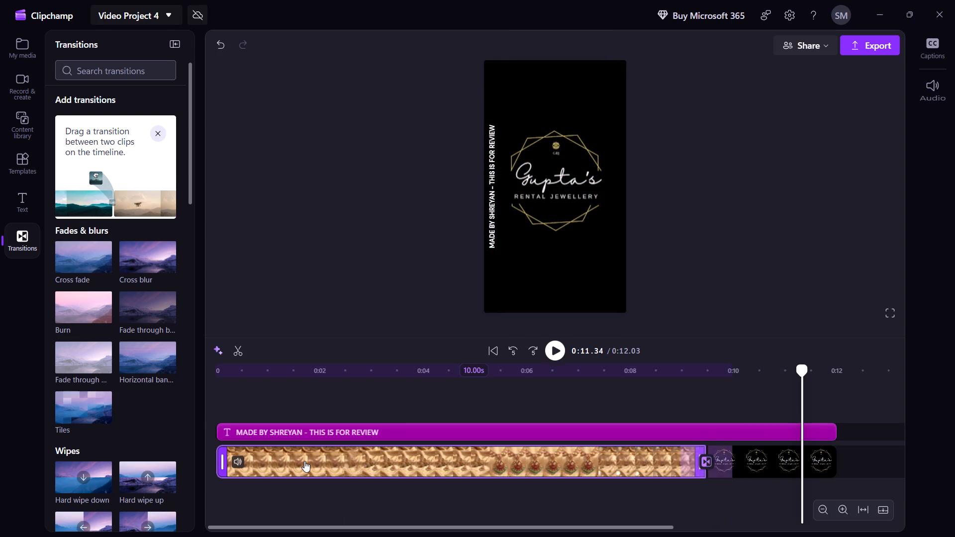
right_click(304, 461)
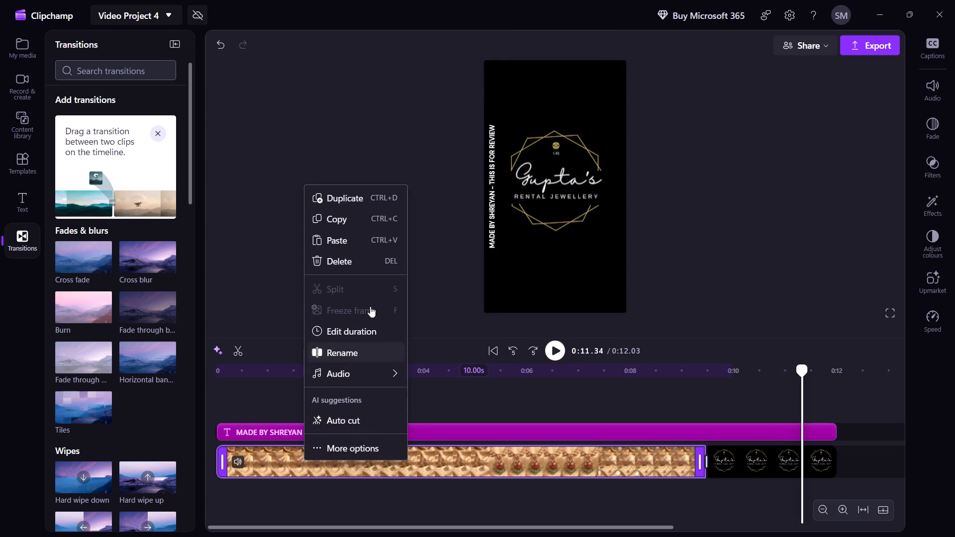
left_click(346, 200)
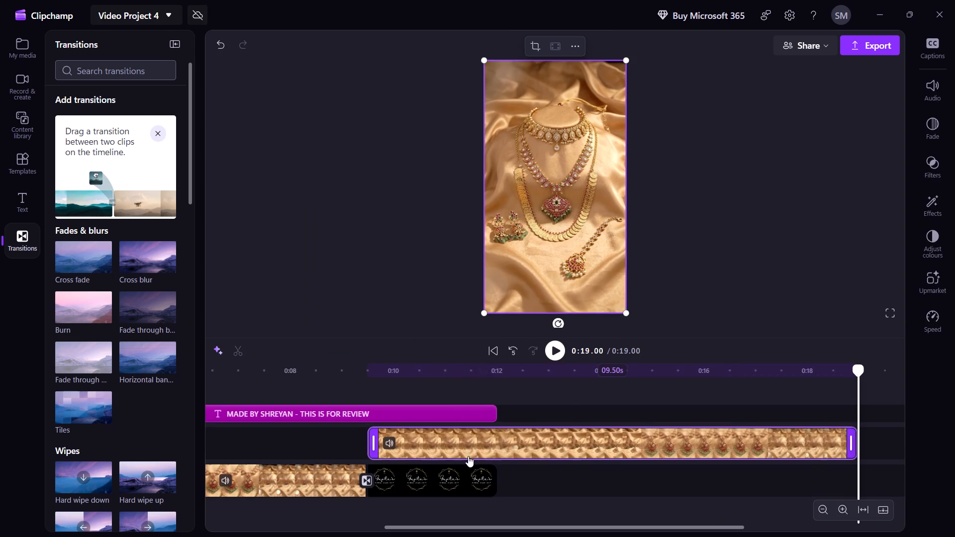
Detach the audio from the duplicated jewellery clip and delete its video part, keeping only the audio.
right_click(468, 454)
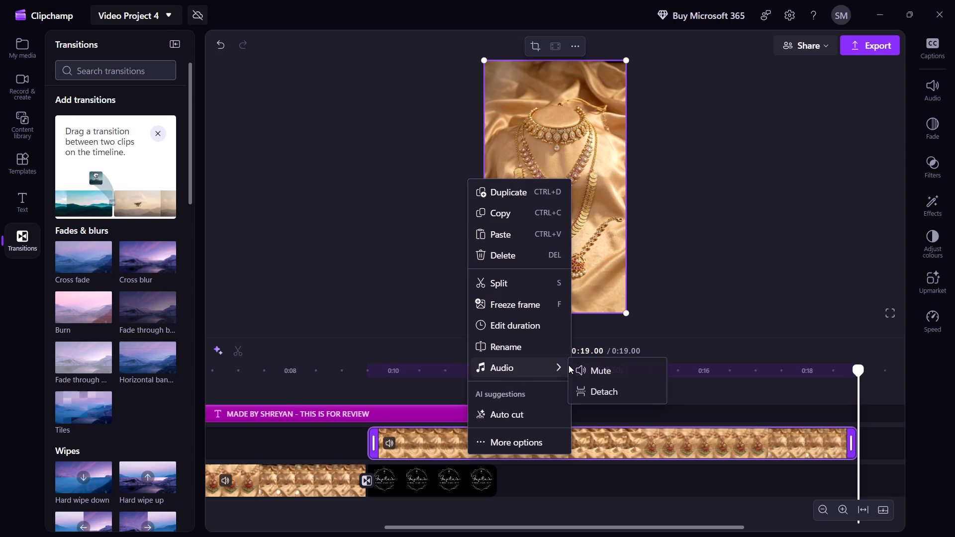
left_click(593, 388)
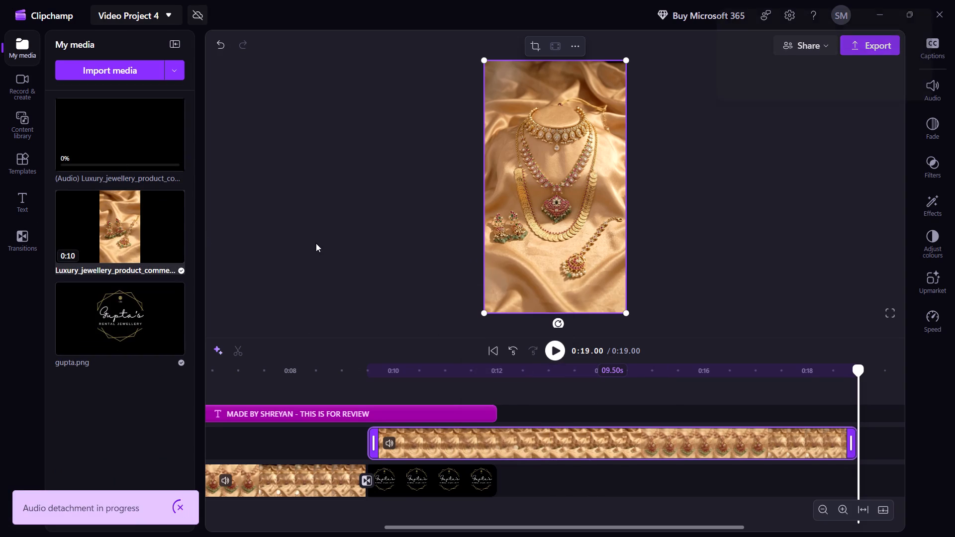
left_click(461, 445)
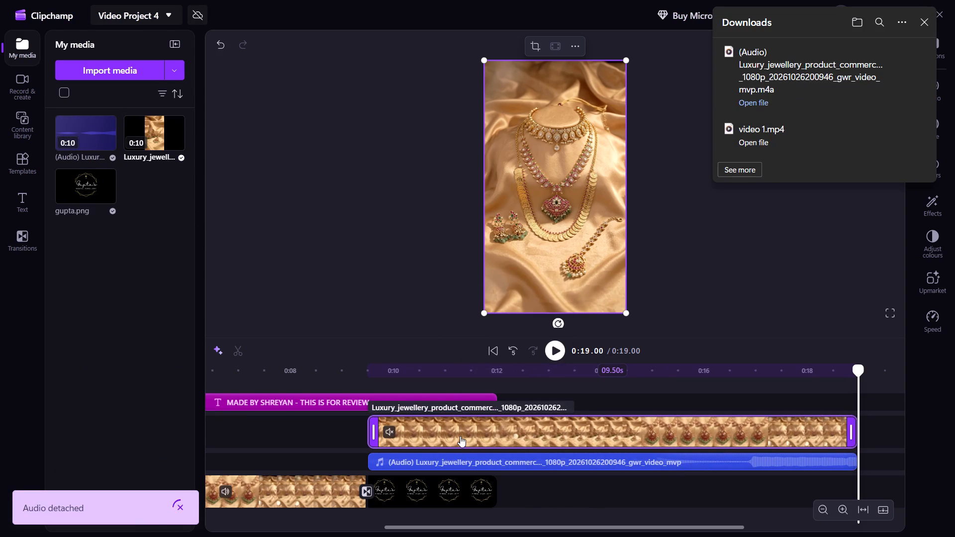
key("Delete")
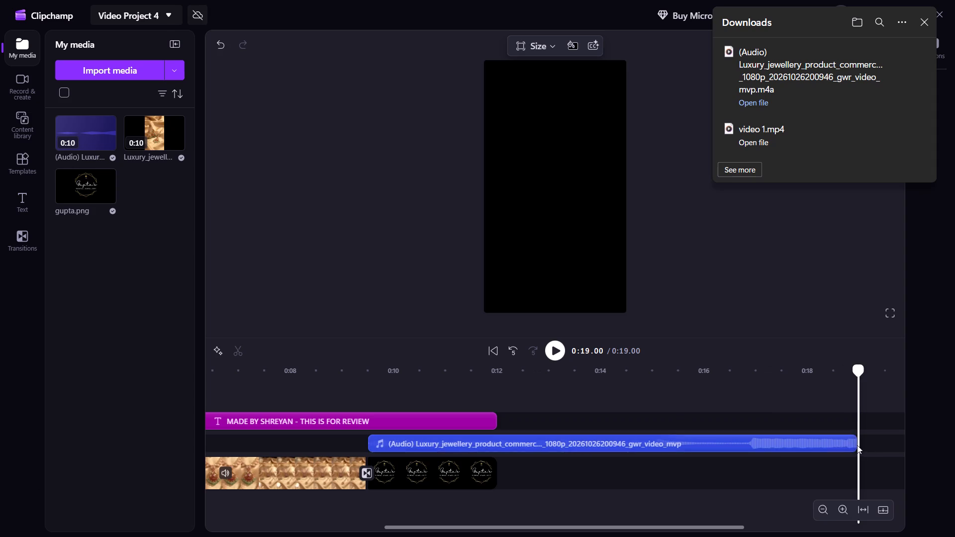
Trim the end of the detached audio to match the end of the logo image at about 12.03 s.
left_click_drag(852, 444, 494, 456)
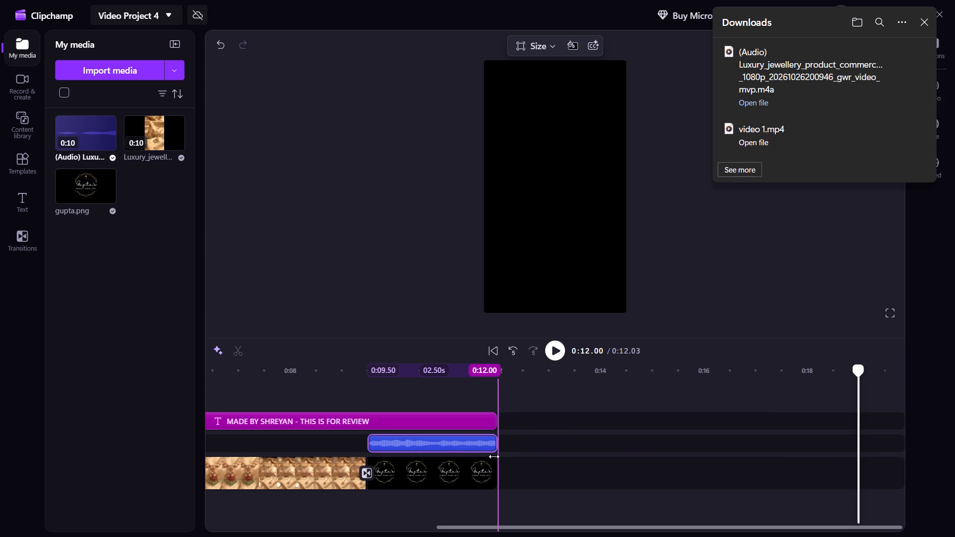
left_click_drag(494, 456, 493, 456)
Play the transition into the logo and trim the detached audio's start to about 9.75 s.
left_click(334, 369)
key("space")
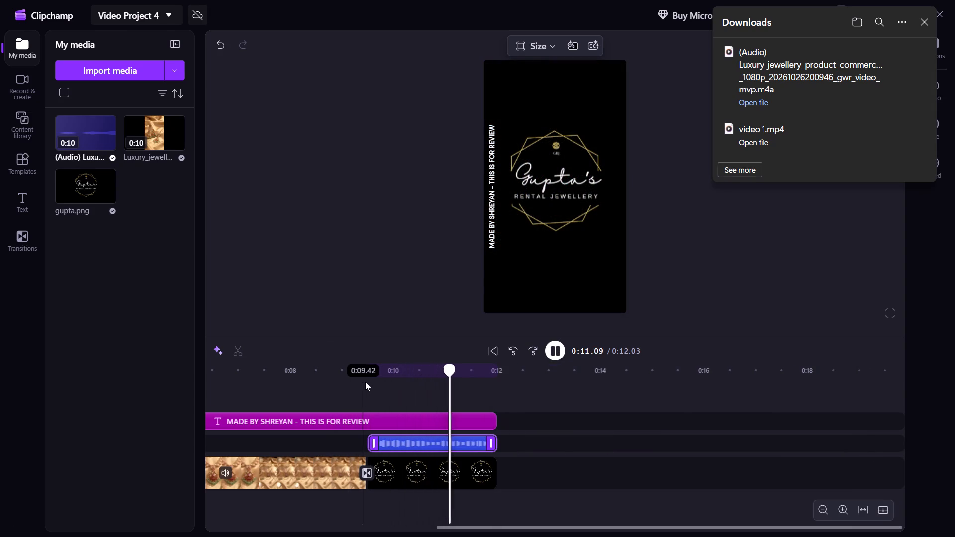
left_click(325, 367)
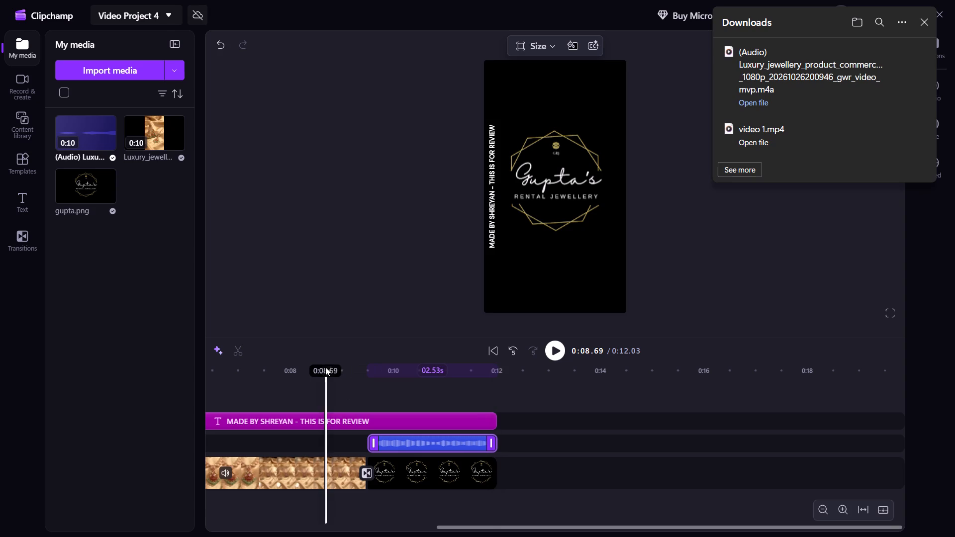
key("space")
key("space")
key("space")
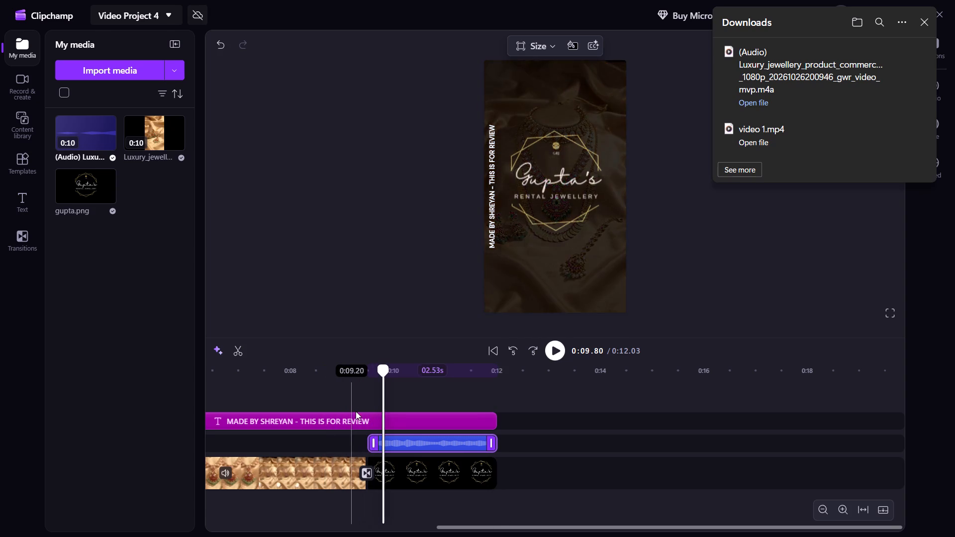
key("space")
left_click_drag(374, 447, 397, 446)
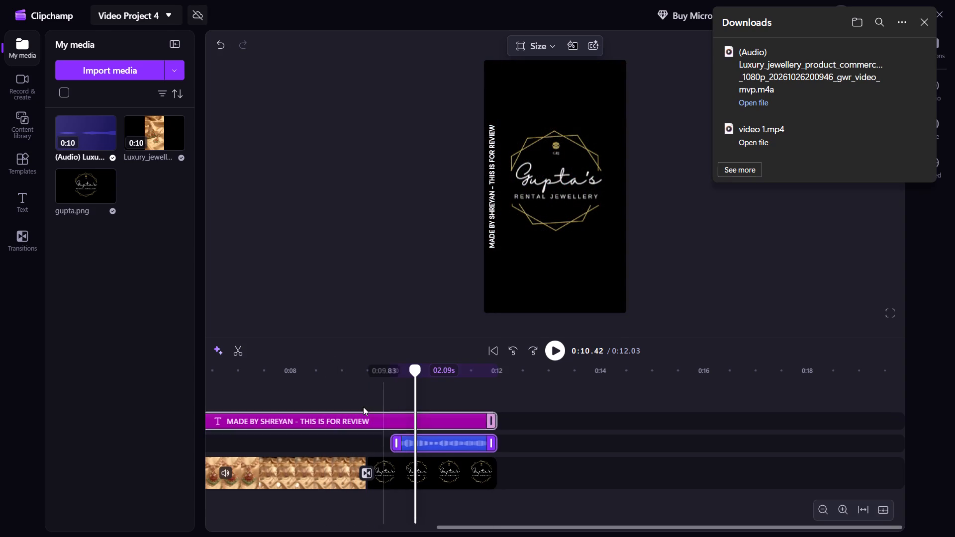
left_click(342, 370)
left_click_drag(396, 443, 381, 444)
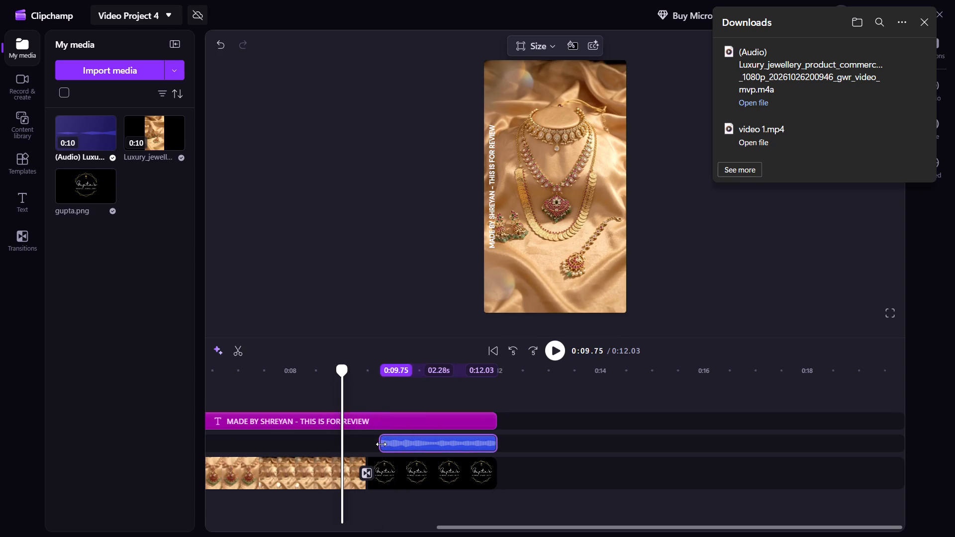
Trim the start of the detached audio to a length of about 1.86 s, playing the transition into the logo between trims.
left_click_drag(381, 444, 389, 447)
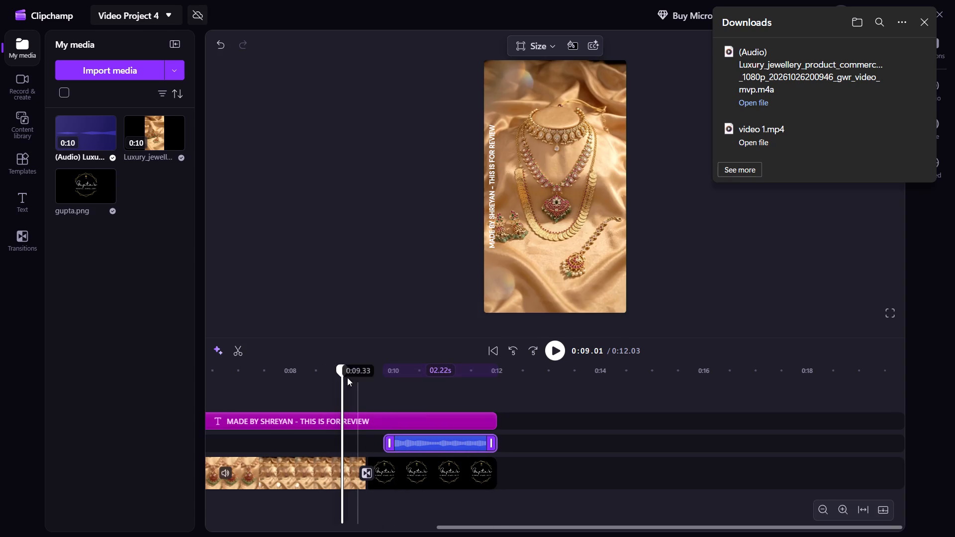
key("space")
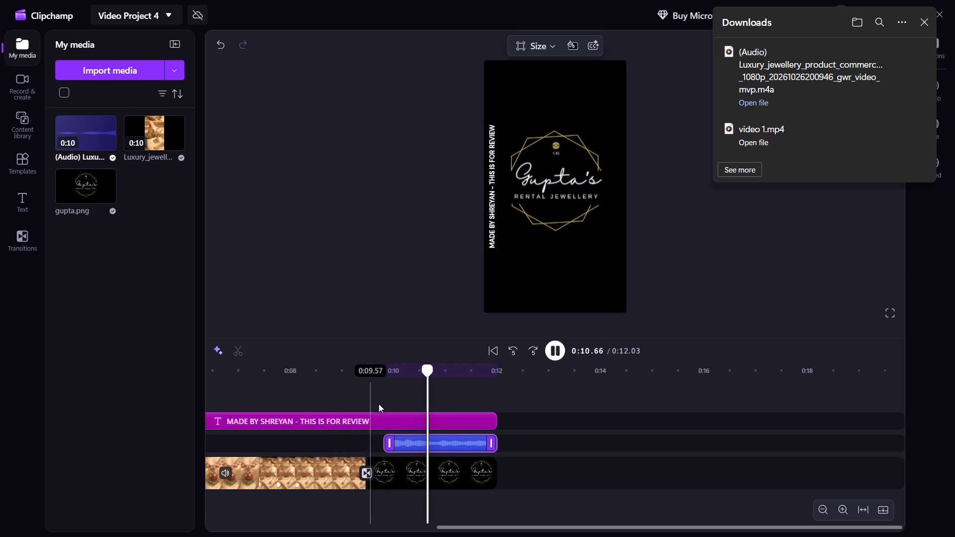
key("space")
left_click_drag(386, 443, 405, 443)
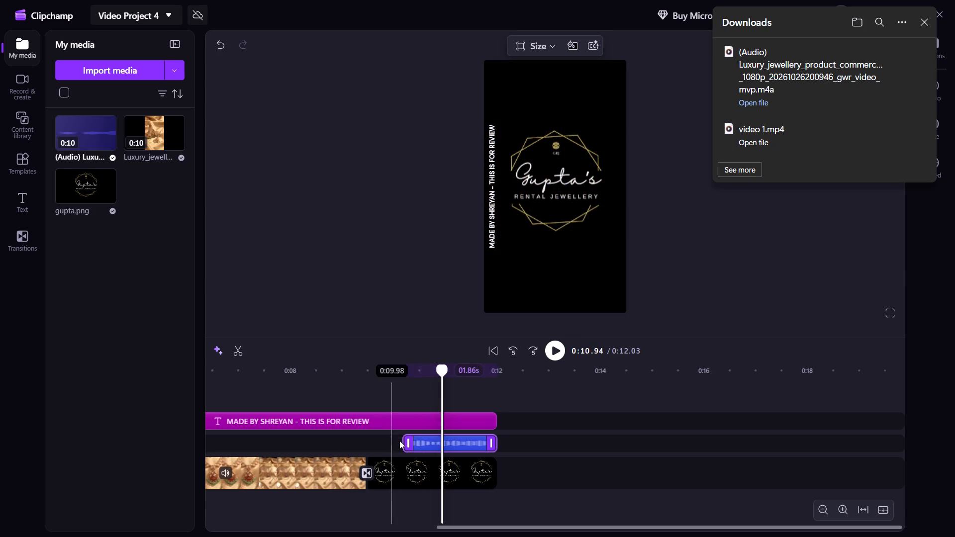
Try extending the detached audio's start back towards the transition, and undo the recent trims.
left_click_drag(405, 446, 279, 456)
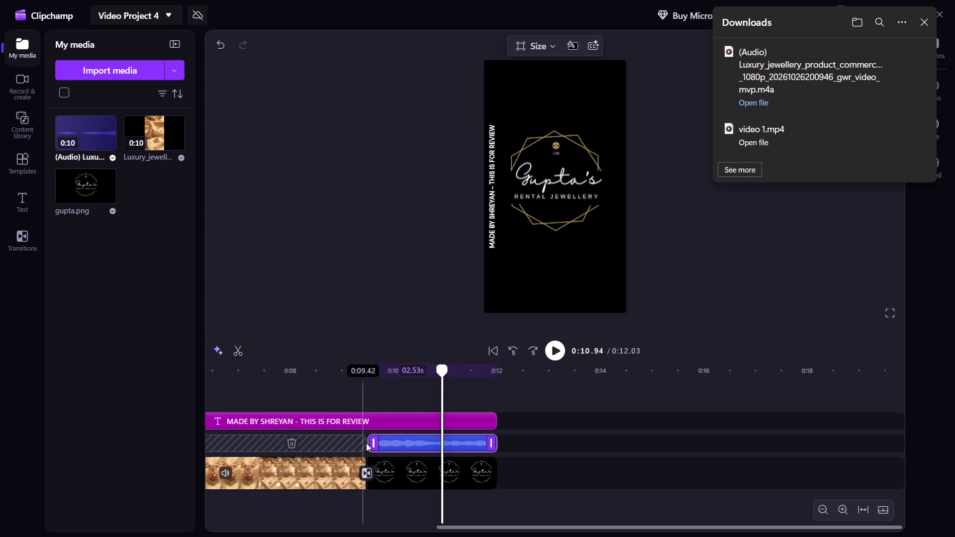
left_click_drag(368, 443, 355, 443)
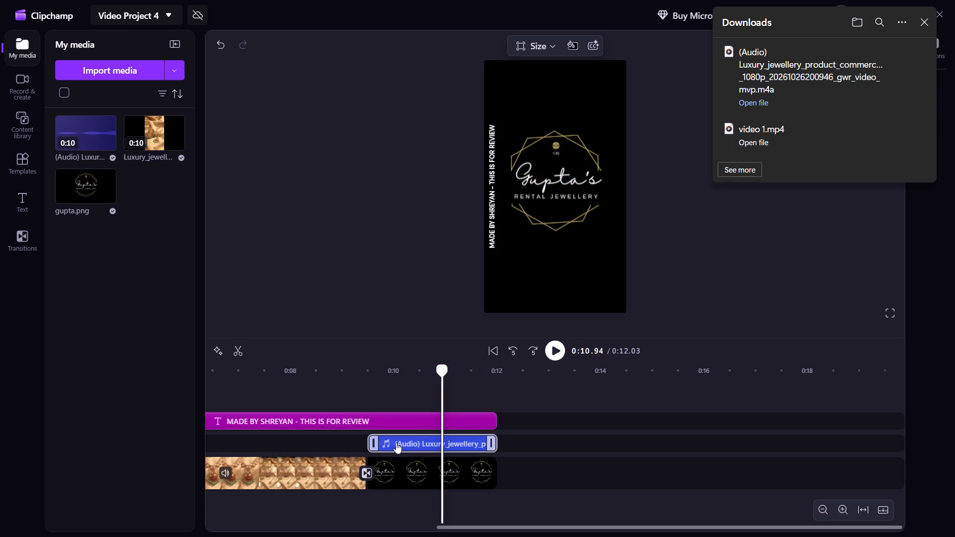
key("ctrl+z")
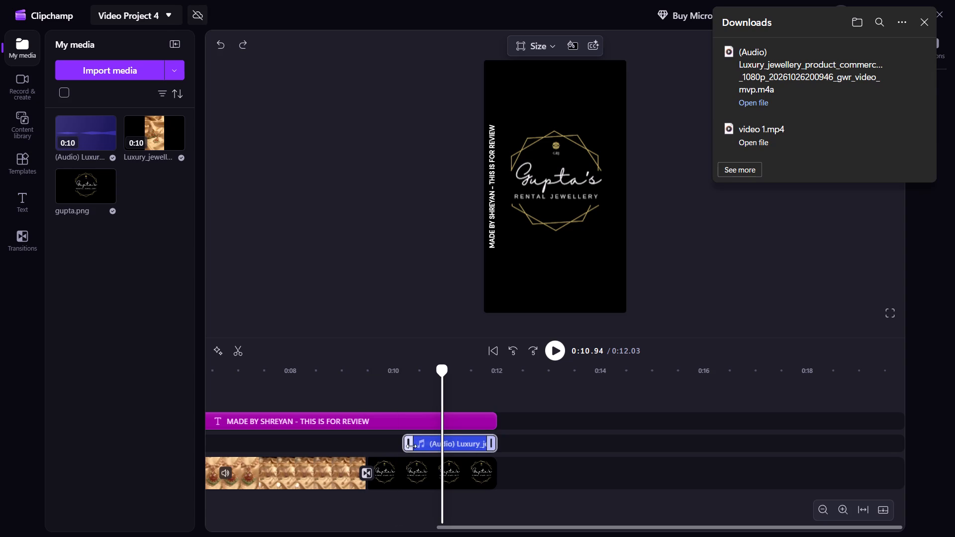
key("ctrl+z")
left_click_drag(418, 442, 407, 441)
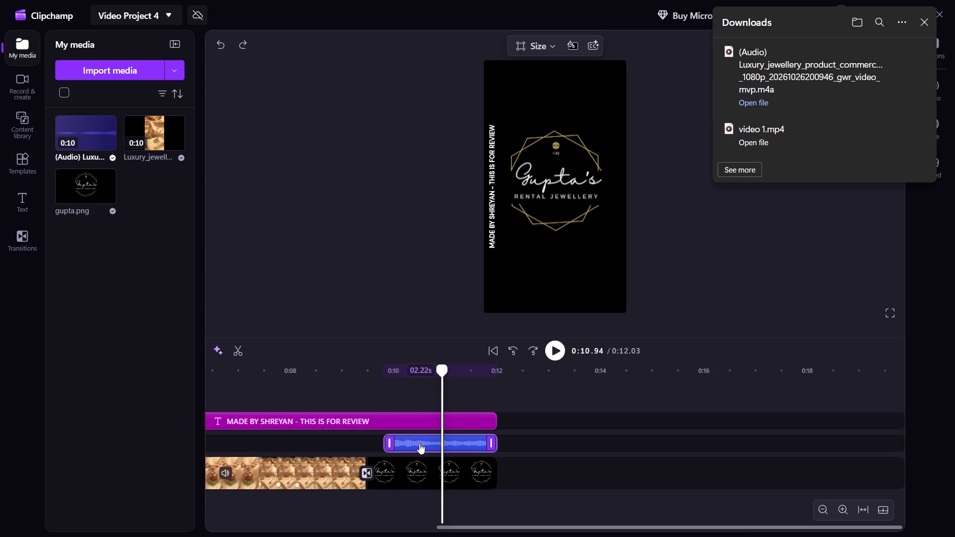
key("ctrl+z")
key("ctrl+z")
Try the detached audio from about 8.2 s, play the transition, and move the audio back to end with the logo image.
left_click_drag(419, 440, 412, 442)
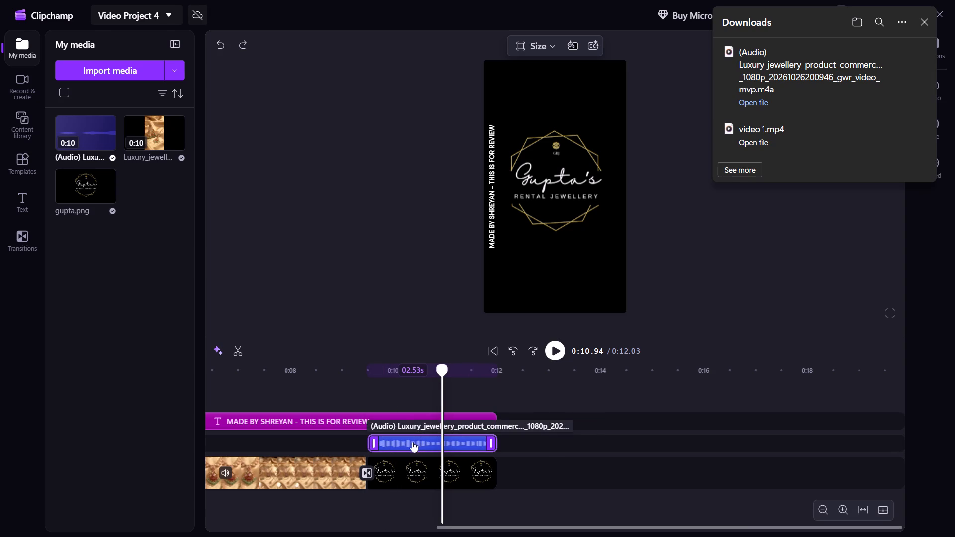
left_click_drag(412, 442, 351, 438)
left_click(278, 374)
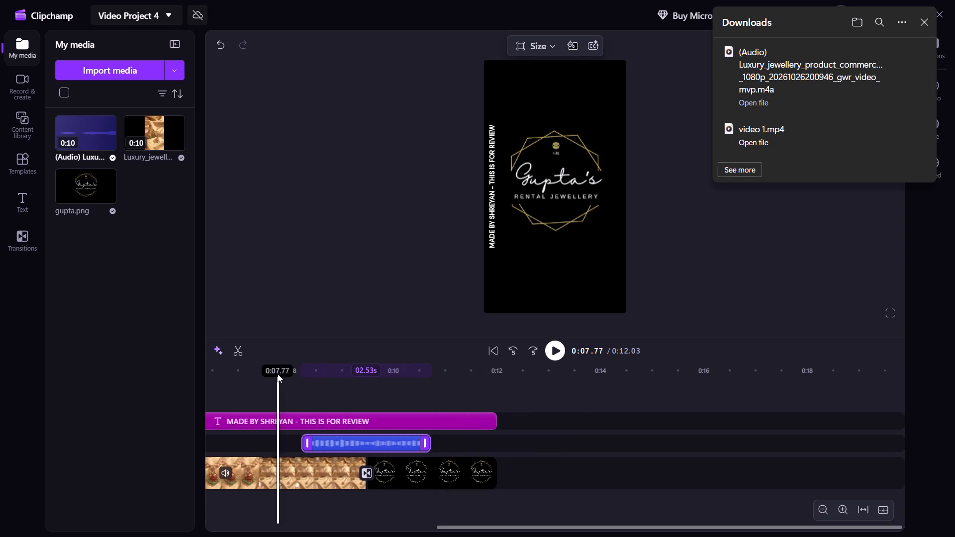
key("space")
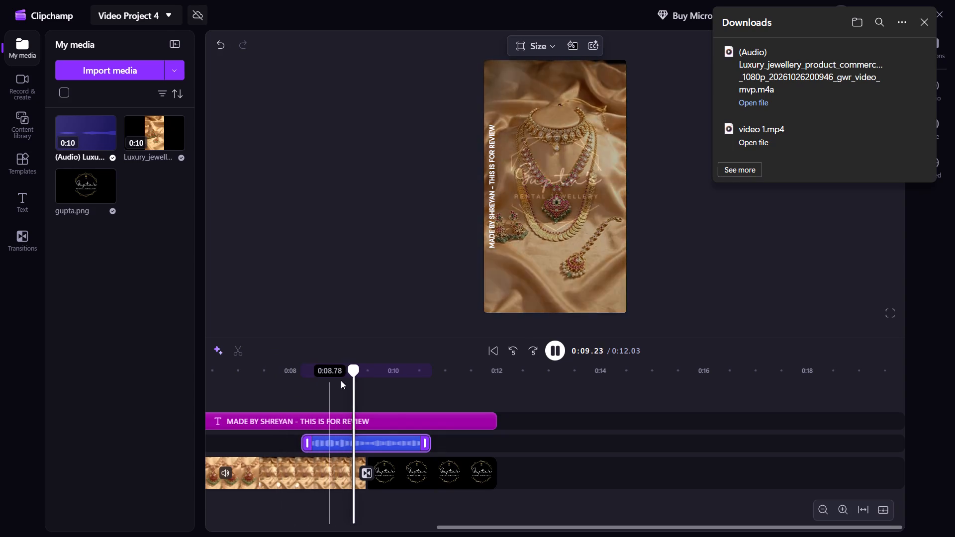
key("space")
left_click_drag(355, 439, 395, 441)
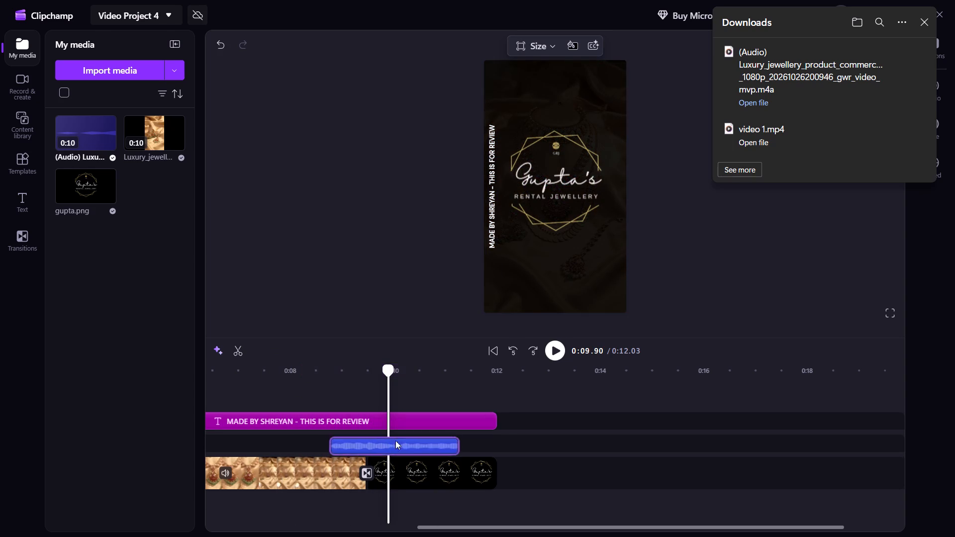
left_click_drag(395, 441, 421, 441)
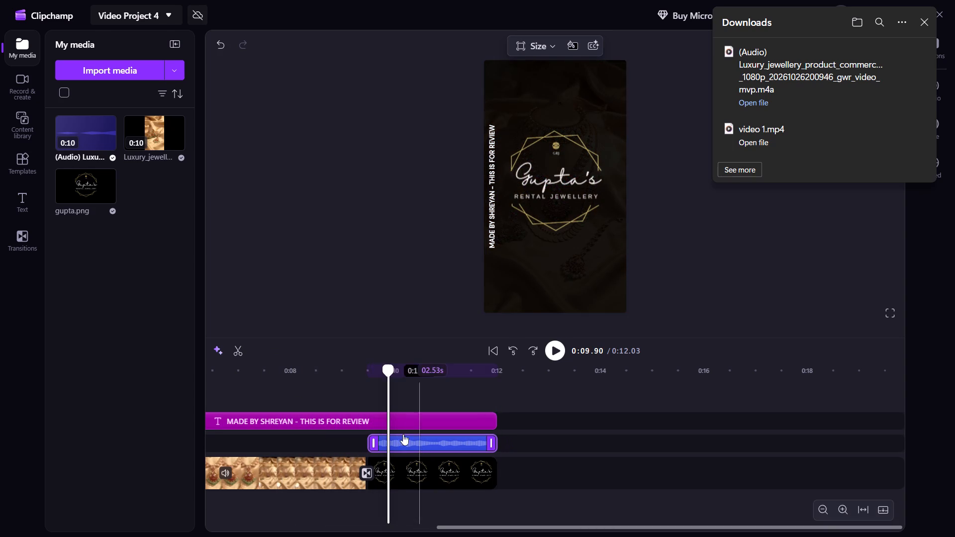
Play the transition into the logo from about 9 s to check the detached audio.
key("space")
left_click(341, 366)
key("space")
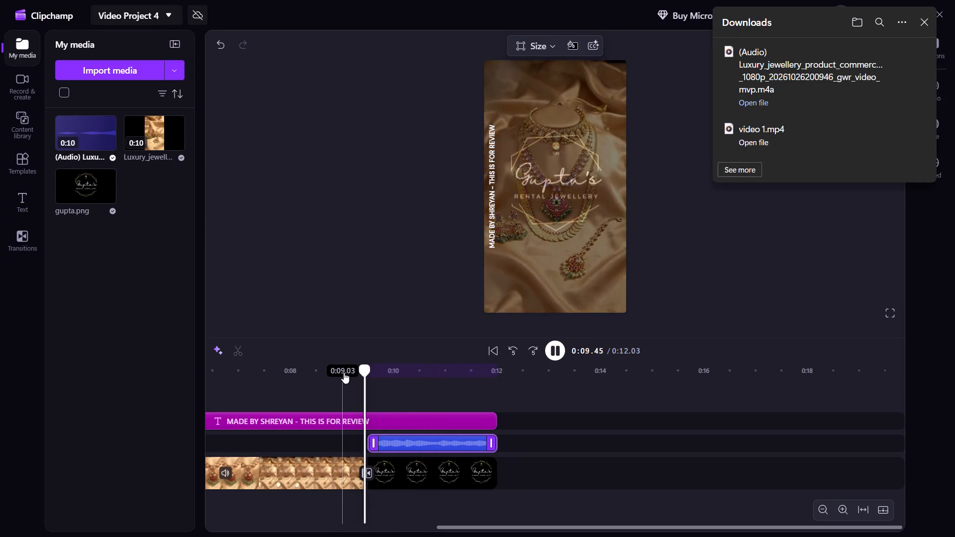
key("space")
Select the jewellery clip, browse the available transitions down to the 3D group, and play the remainder of the logo ending.
left_click(334, 478)
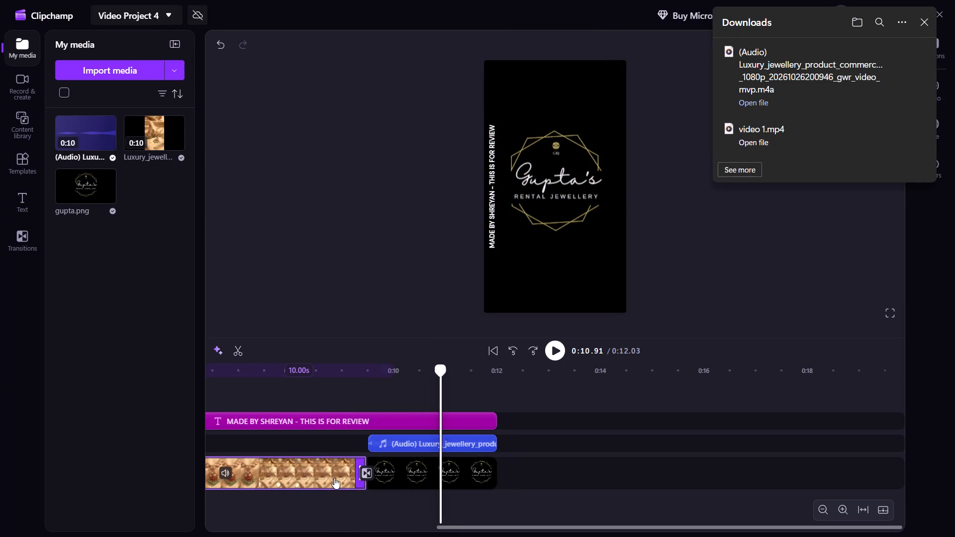
left_click(17, 226)
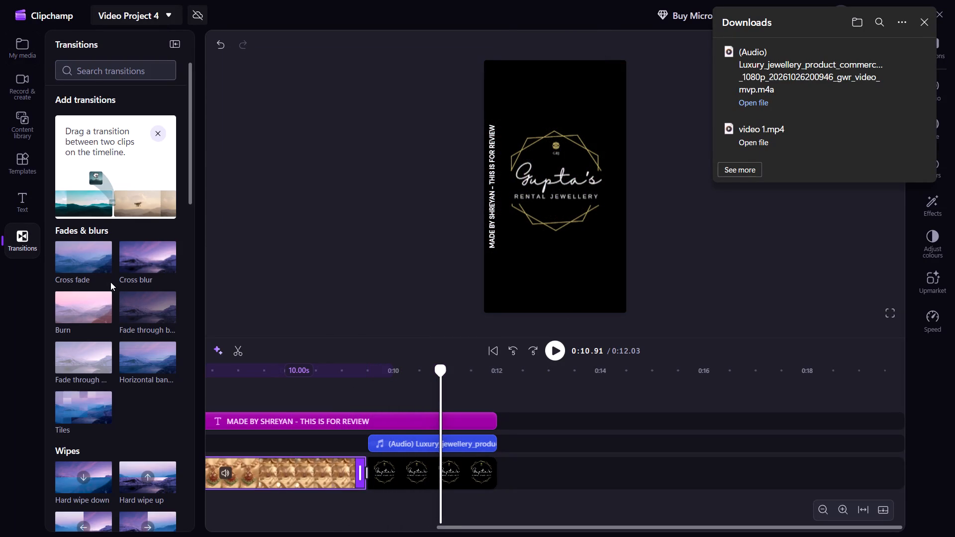
scroll(109, 274, "down", 10)
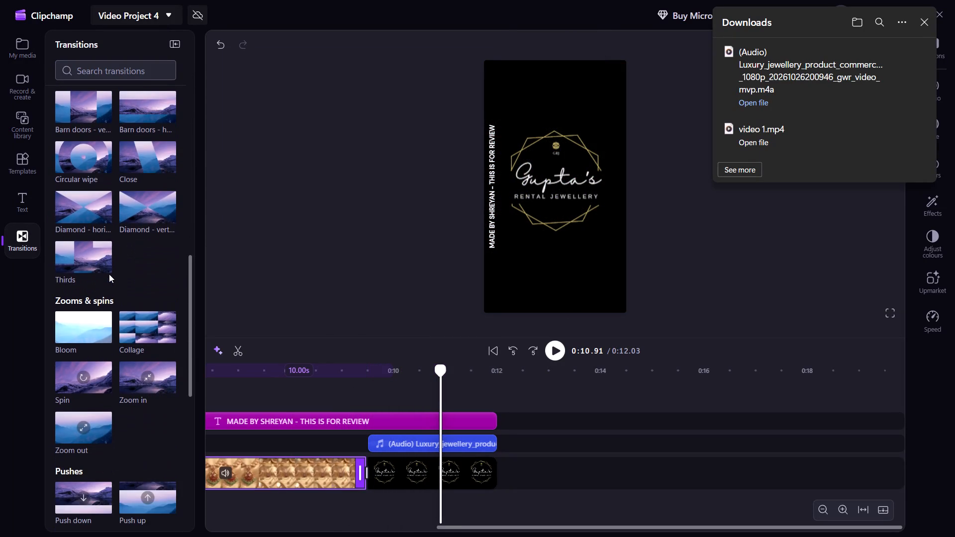
scroll(109, 274, "down", 12)
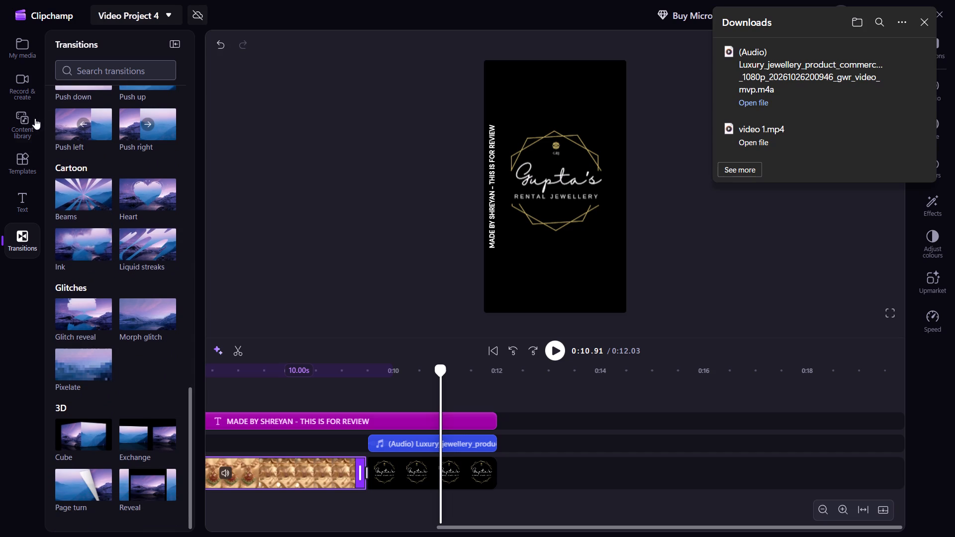
key("space")
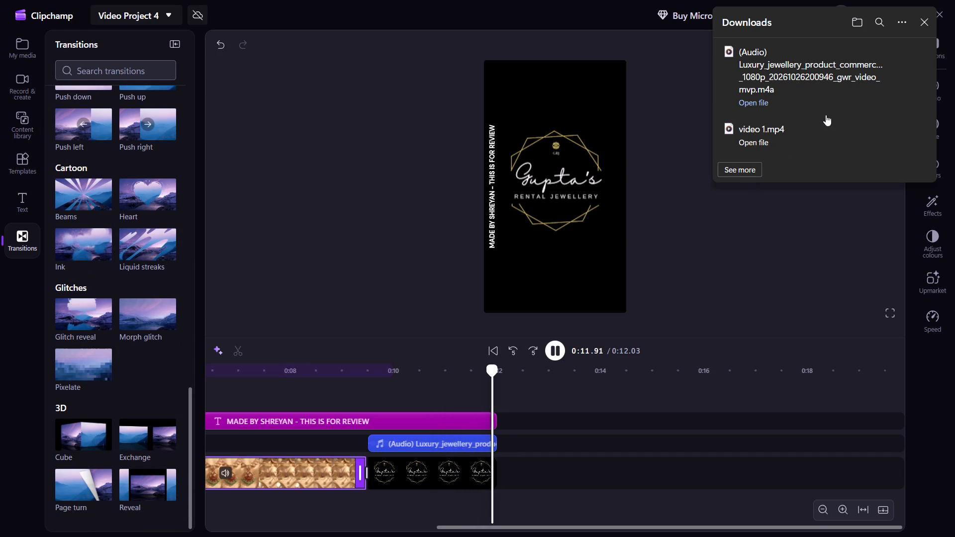
Close the downloads list and delete the detached audio clip from the timeline.
left_click(923, 18)
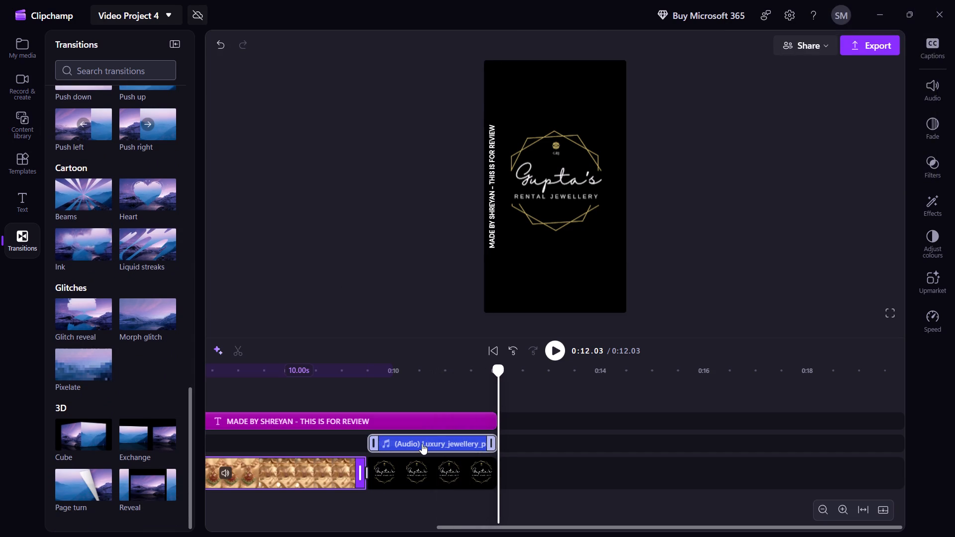
left_click(422, 444)
key("Delete")
Play the change from the jewellery clip to the logo several times to check the ending without the detached audio.
left_click(298, 368)
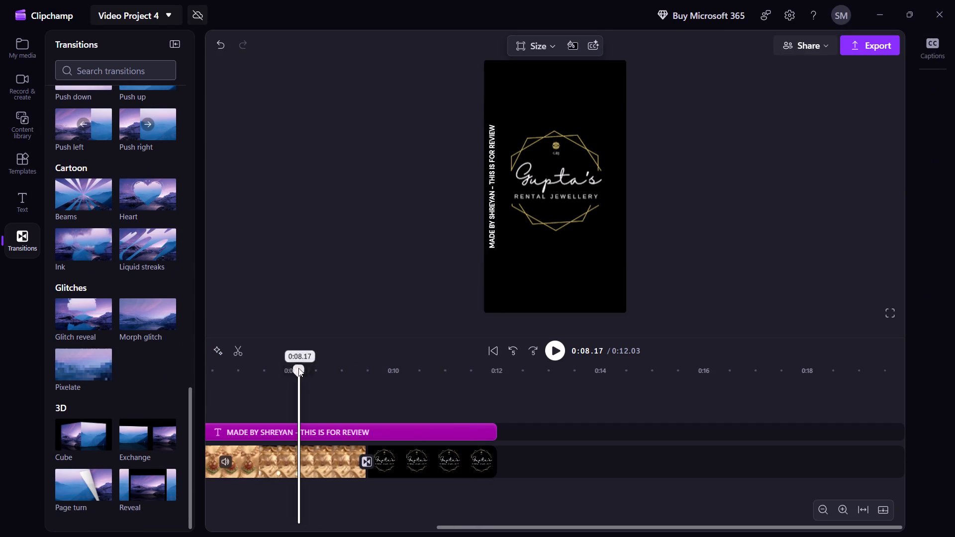
key("space")
left_click(364, 364)
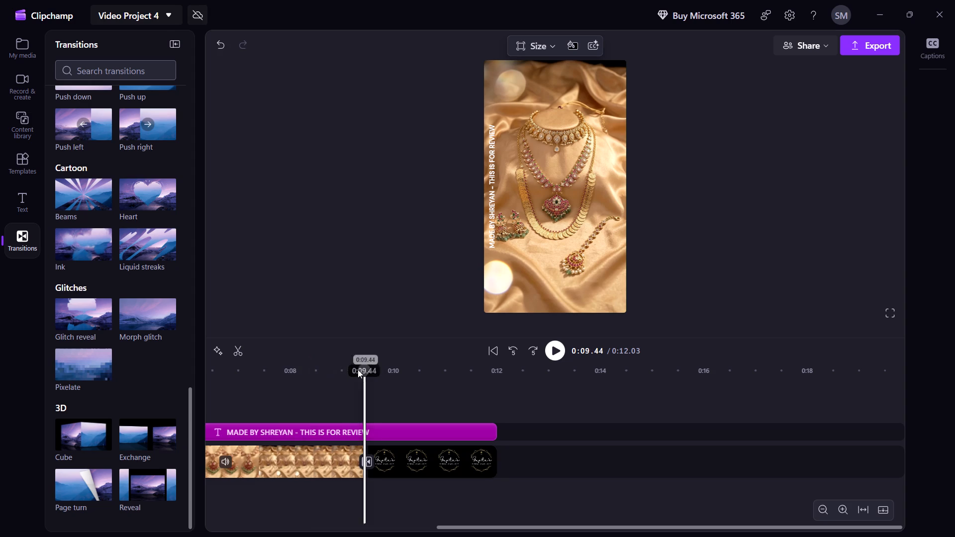
left_click(338, 370)
key("space")
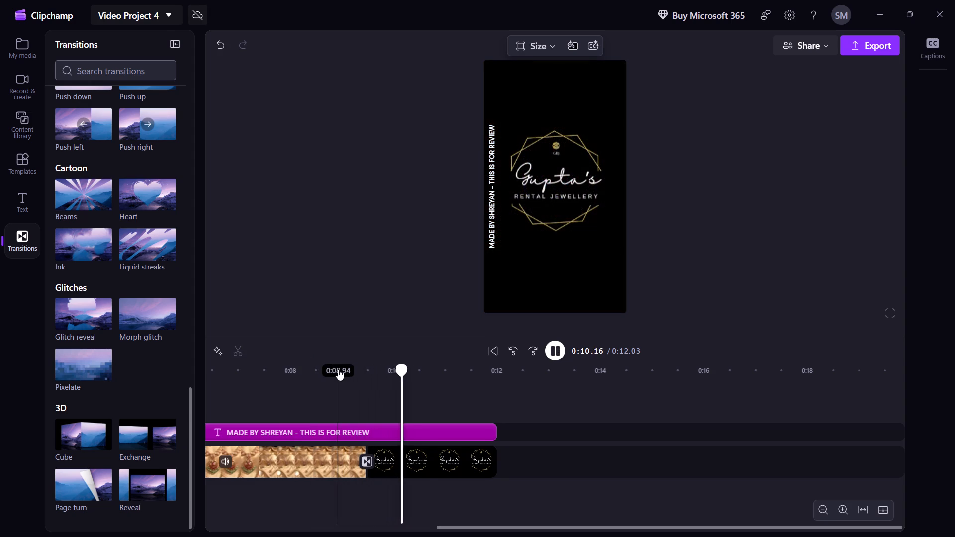
key("space")
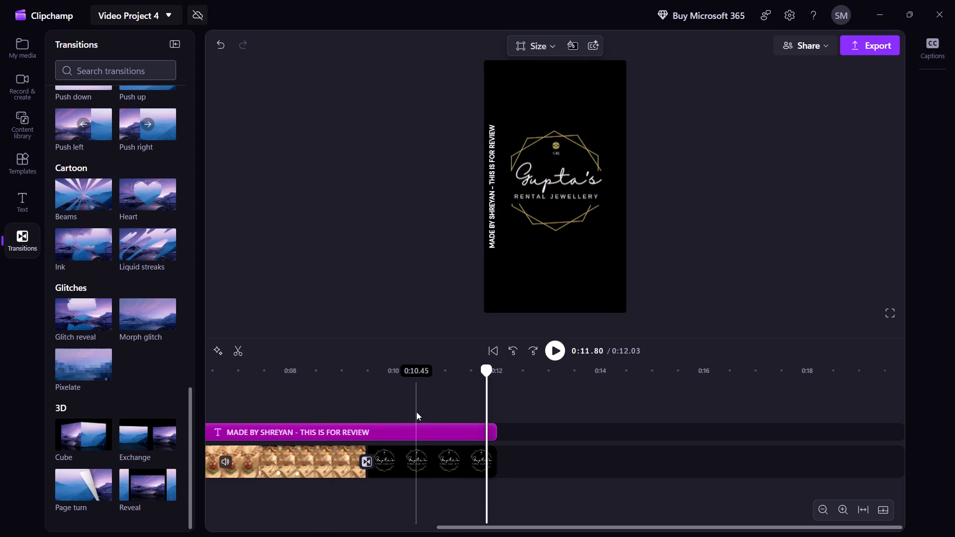
left_click(310, 369)
key("space")
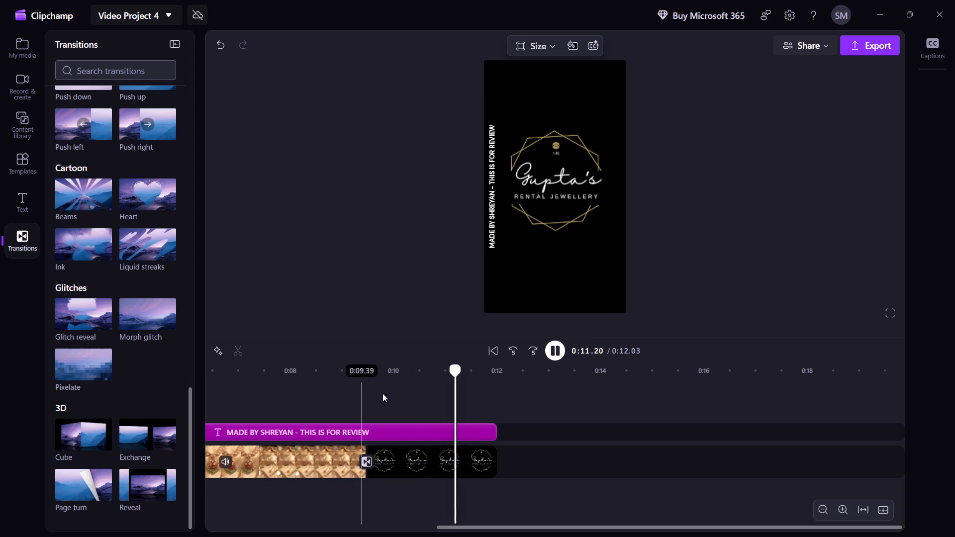
key("space")
scroll(413, 404, "up", 1)
scroll(413, 404, "down", 4)
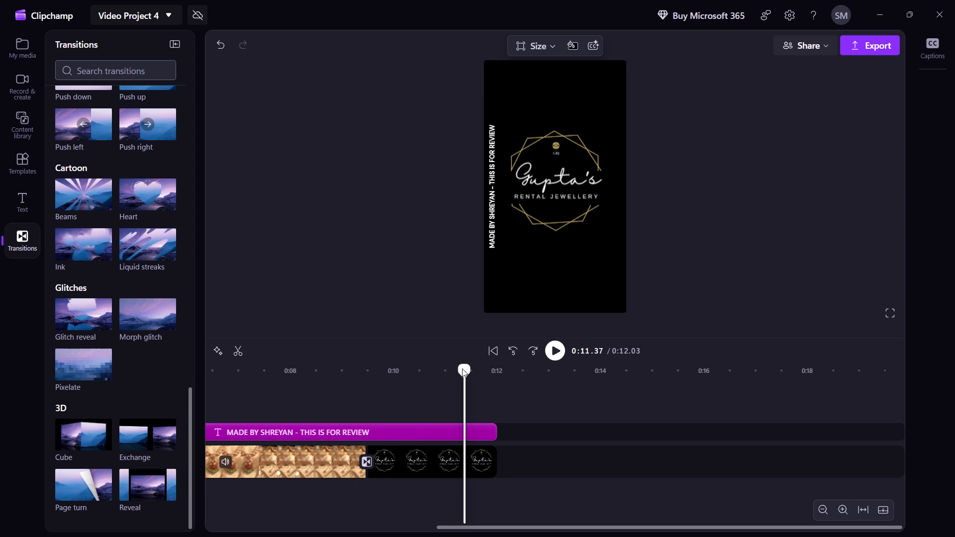
Add the detached jewellery audio from the project media on a track below the video, starting at 0 s.
left_click_drag(462, 368, 296, 370)
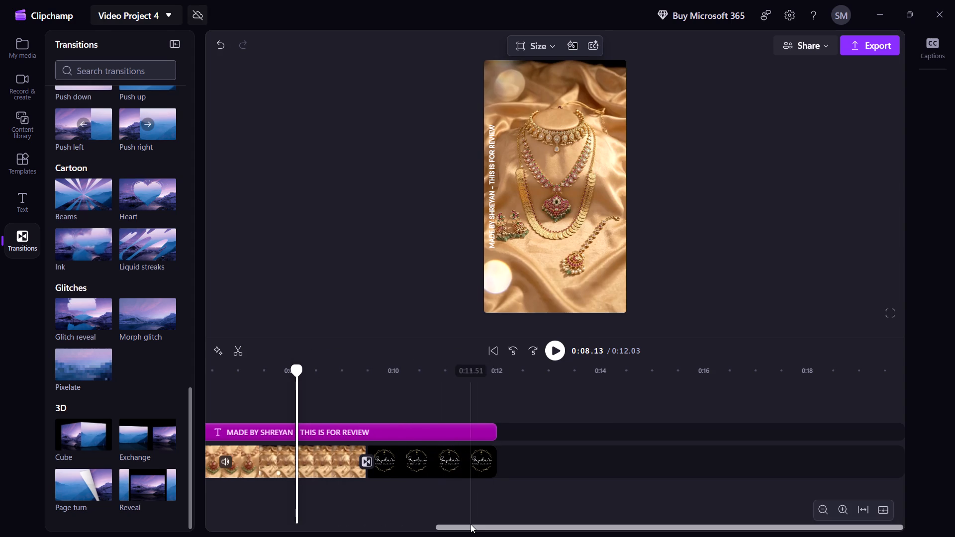
left_click_drag(471, 524, 262, 507)
right_click(414, 465)
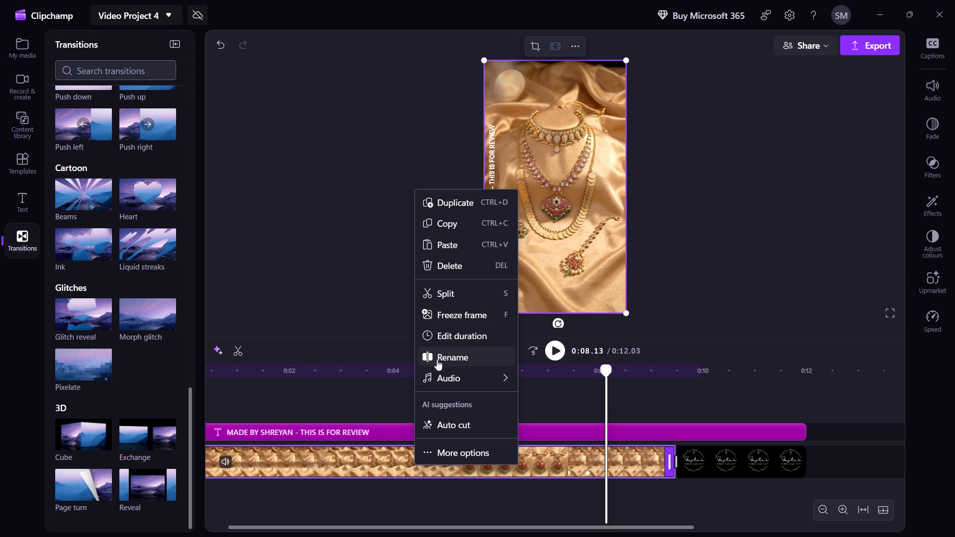
left_click(17, 52)
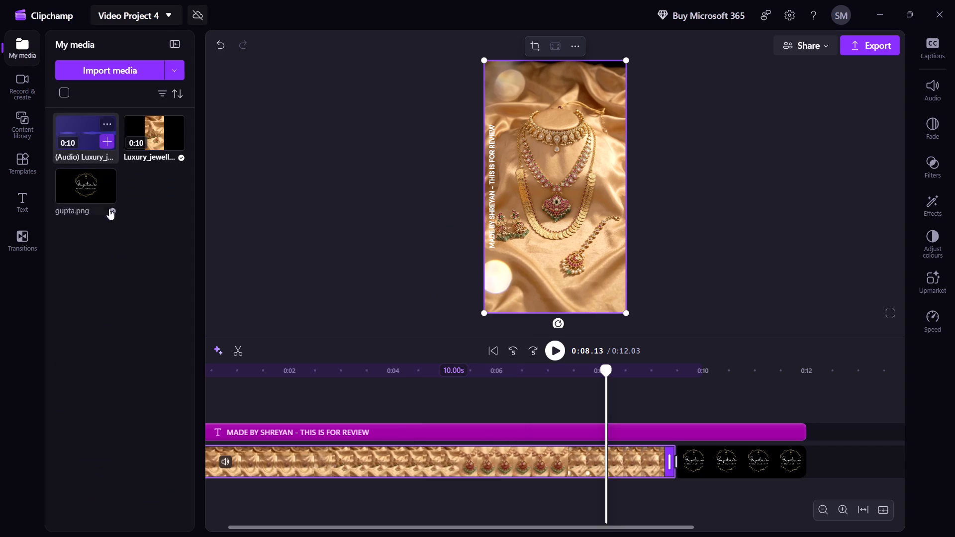
left_click_drag(90, 146, 281, 502)
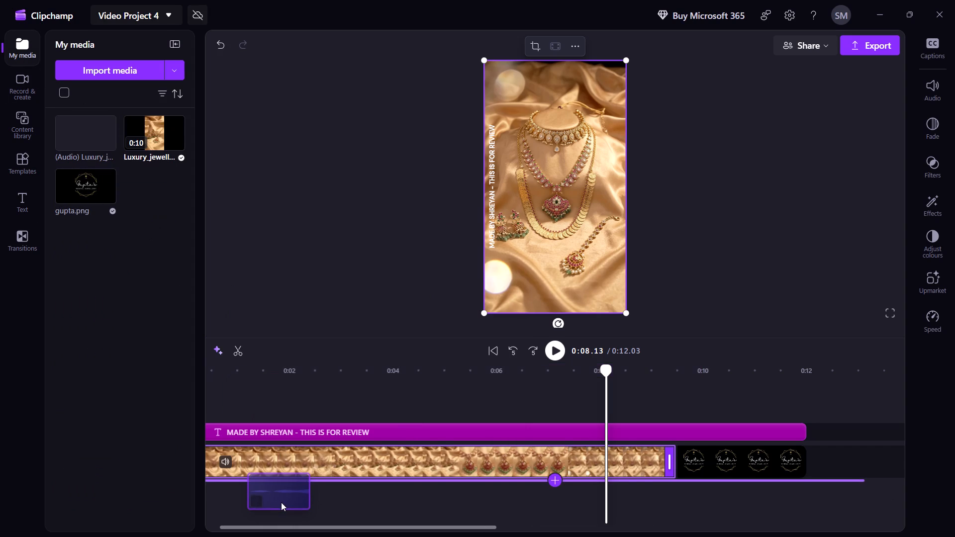
left_click_drag(344, 476, 326, 477)
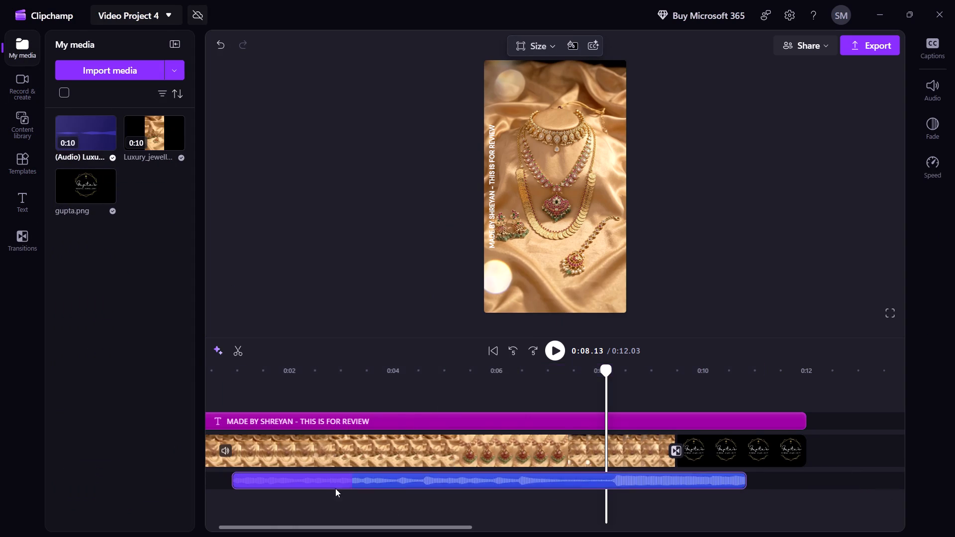
key("ctrl+z")
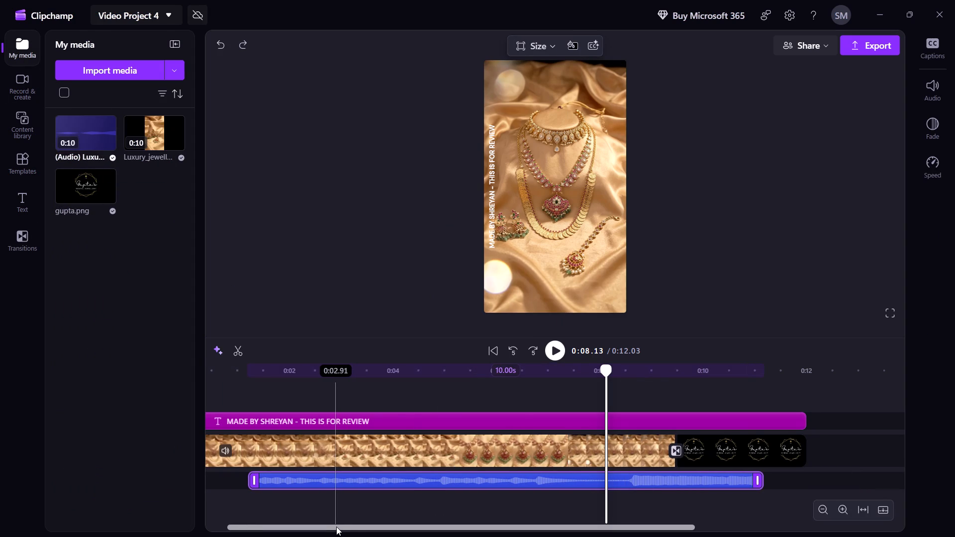
left_click_drag(336, 526, 167, 519)
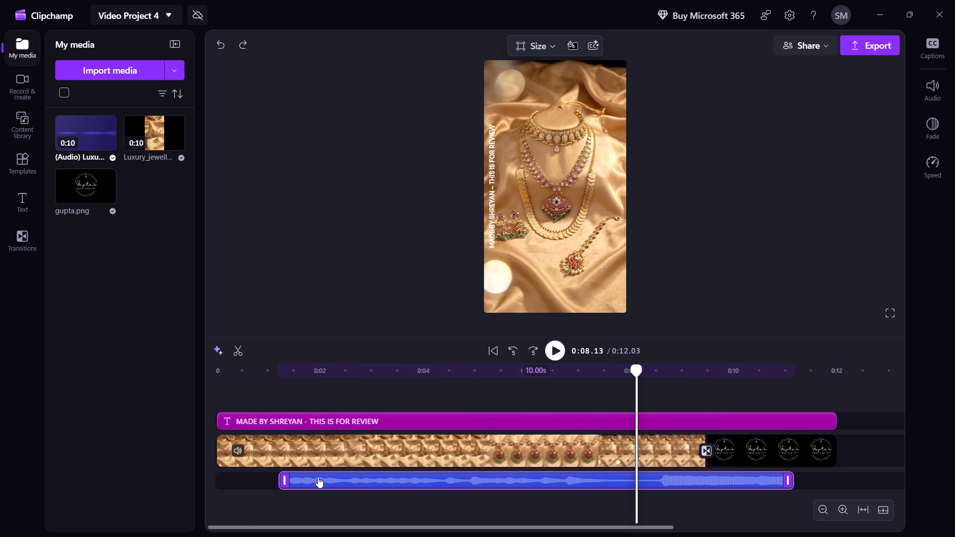
left_click_drag(318, 477, 248, 476)
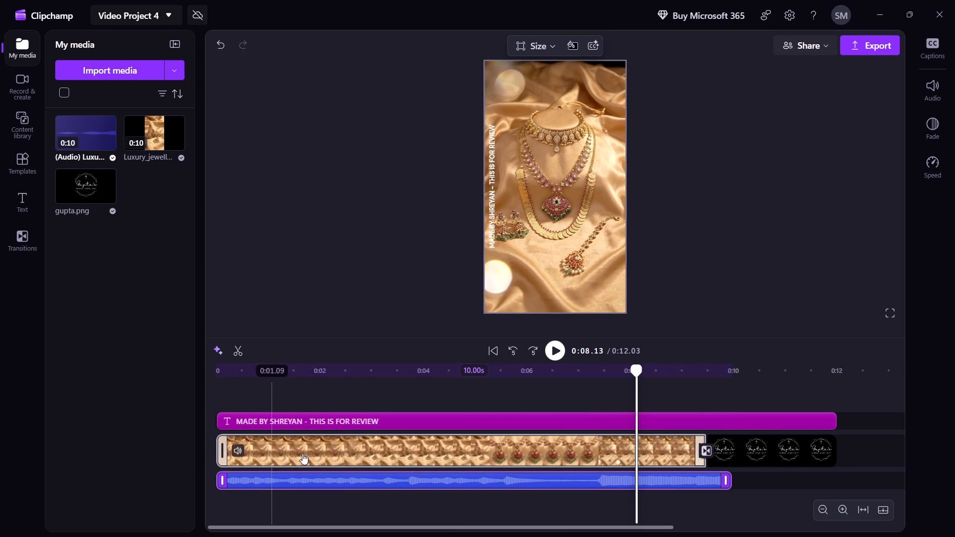
Play the second half of the commercial into the logo ending to check how the re-laid audio fits.
left_click(433, 369)
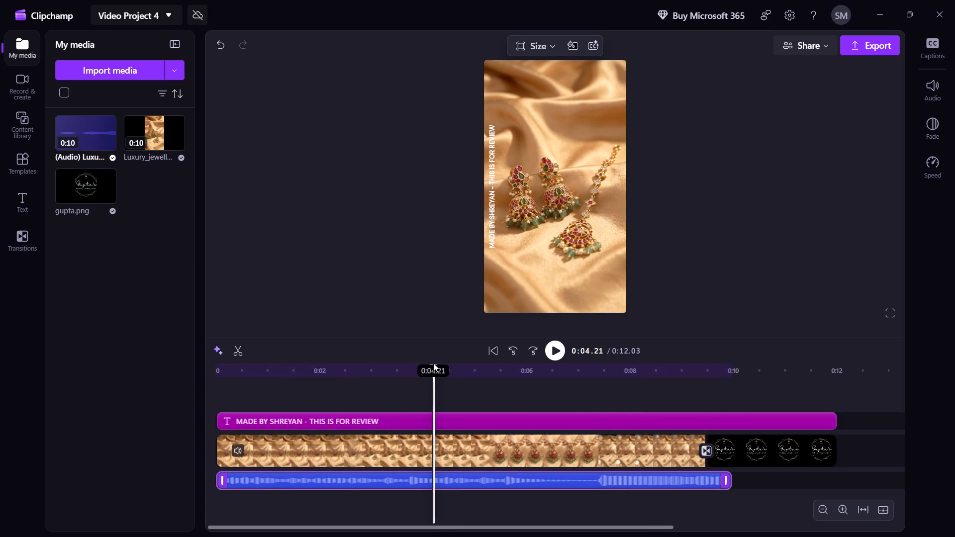
key("space")
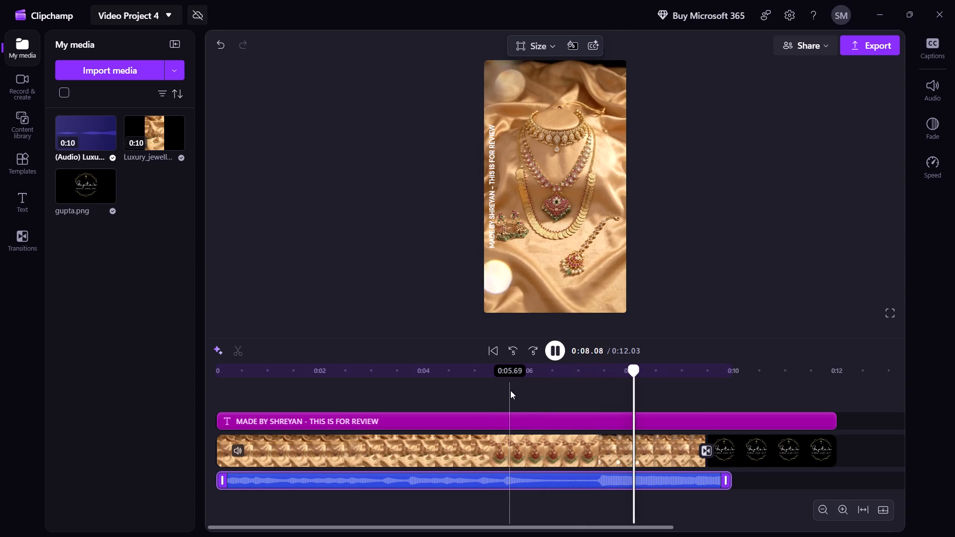
key("space")
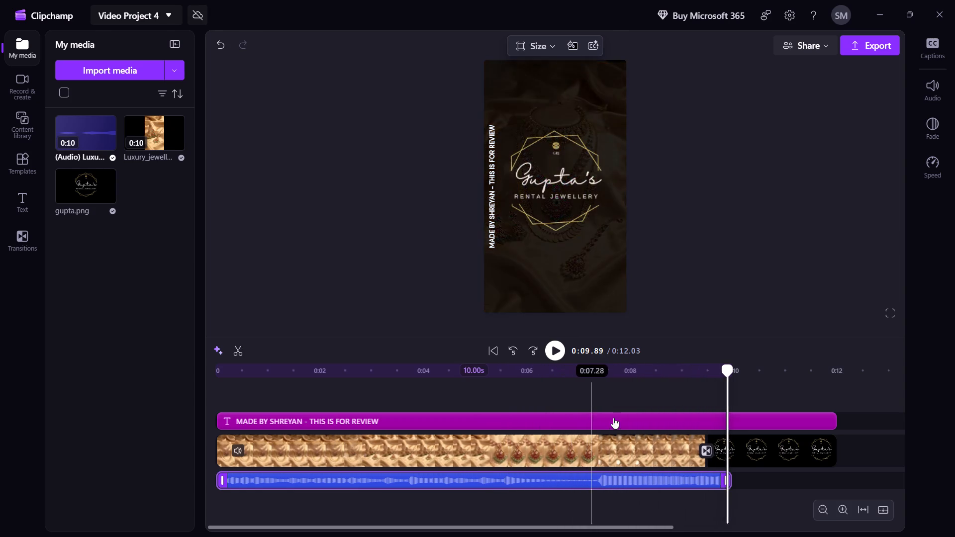
left_click(633, 368)
key("space")
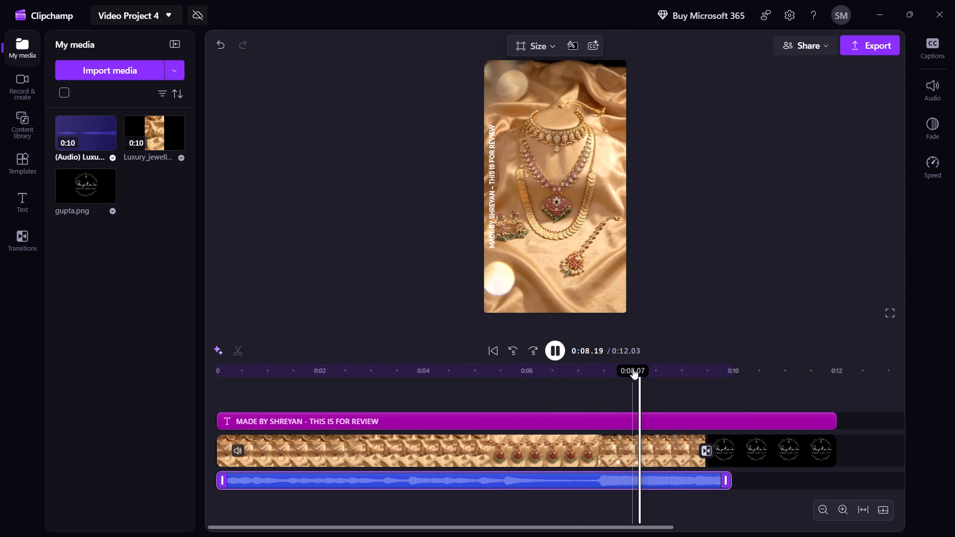
key("space")
Split the jewellery clip at 8.71 s, delete the part after the cut and close the gap before the logo.
left_click(586, 372)
key("space")
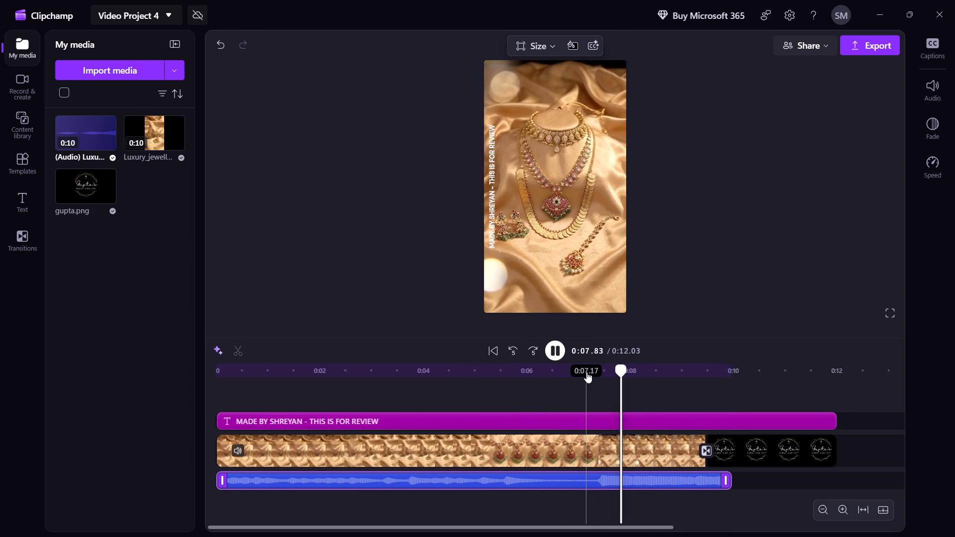
key("space")
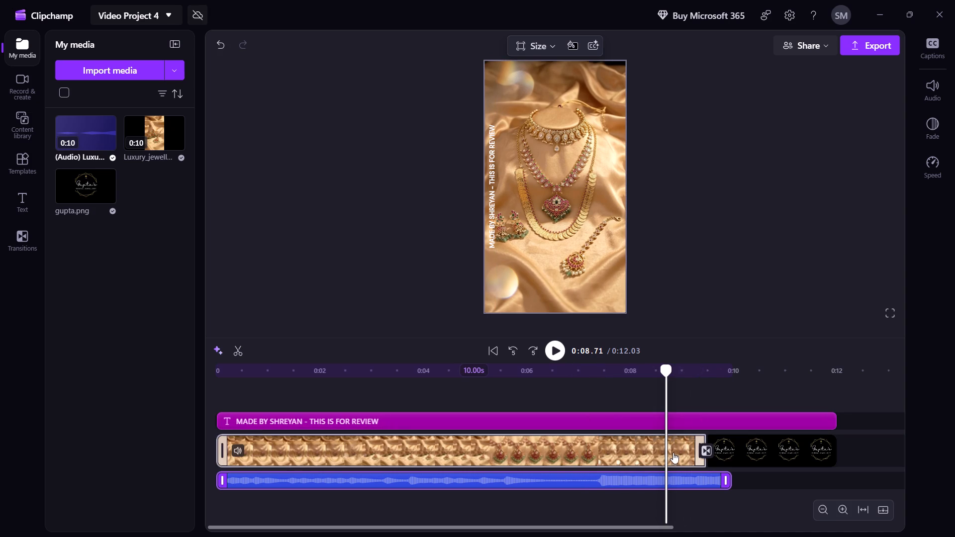
left_click(671, 453)
left_click(239, 351)
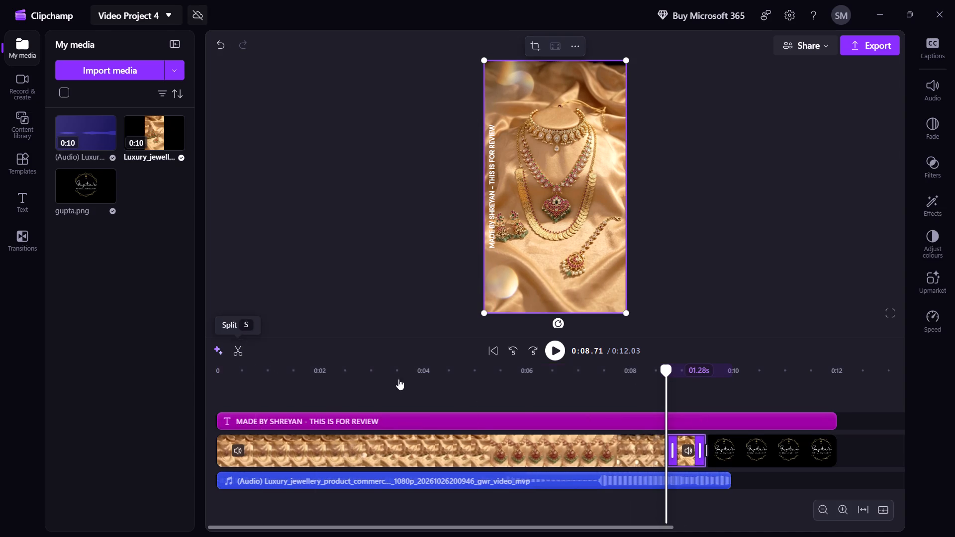
key("Delete")
left_click(687, 451)
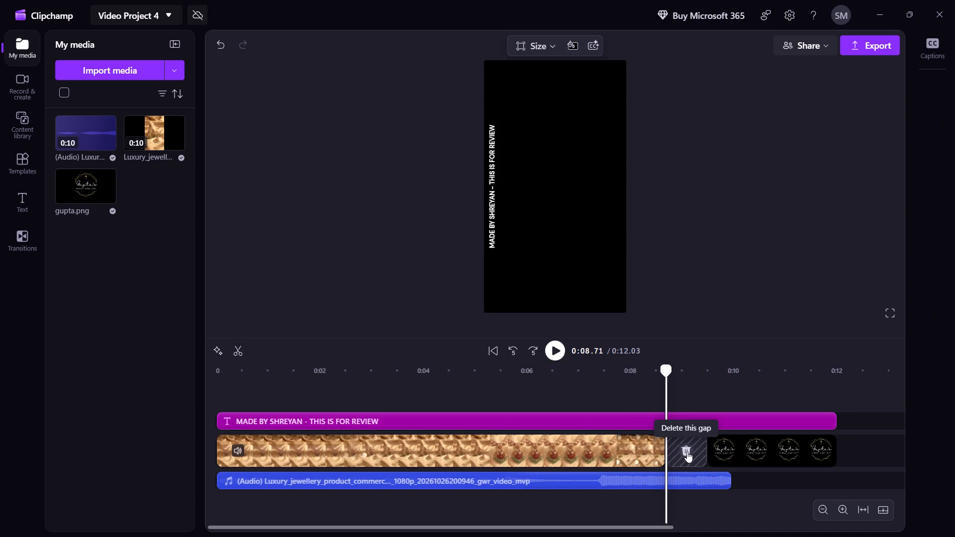
Shorten the Gupta's logo clip to about 1.28 s so it ends together with the audio.
left_click_drag(790, 451, 754, 457)
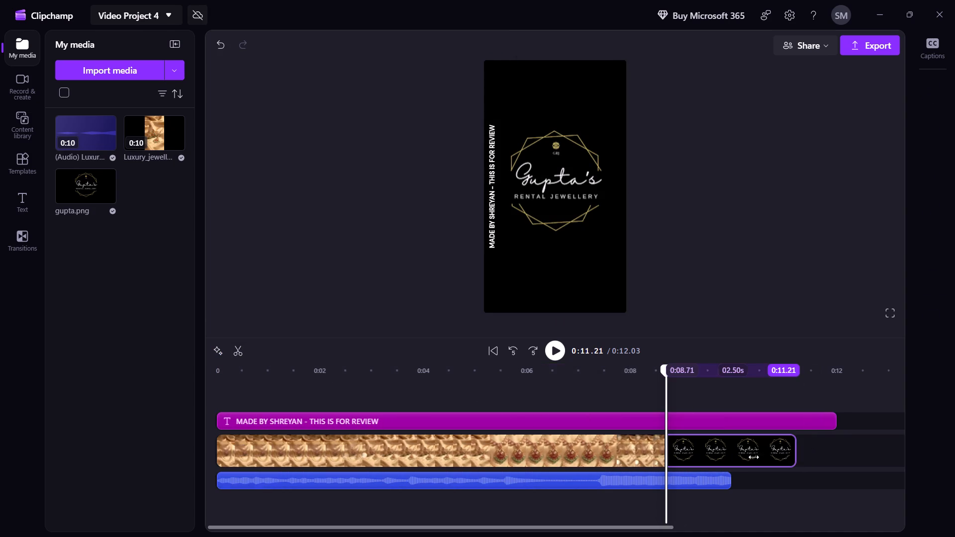
left_click_drag(754, 457, 727, 462)
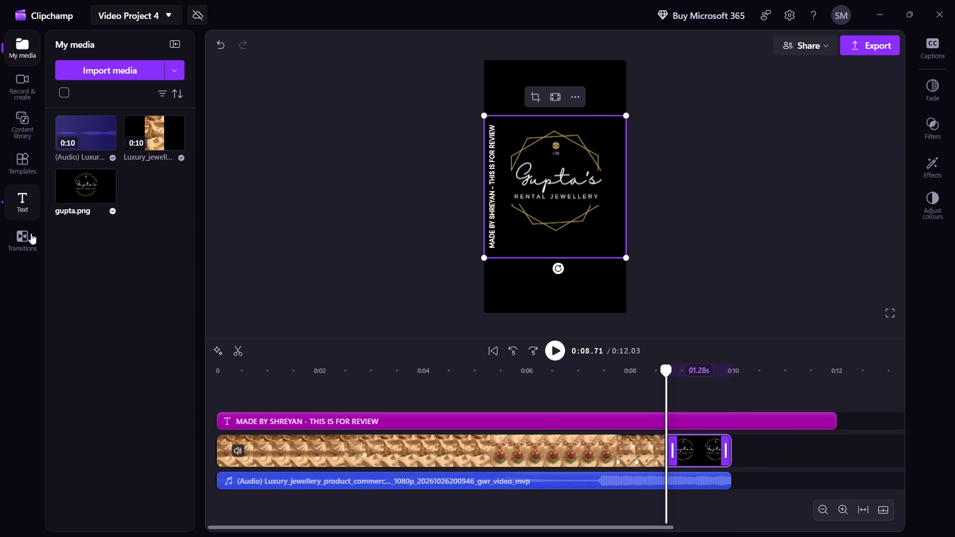
Add a Cross fade transition between the jewellery clip and the logo clip.
left_click(28, 239)
left_click_drag(86, 259, 669, 482)
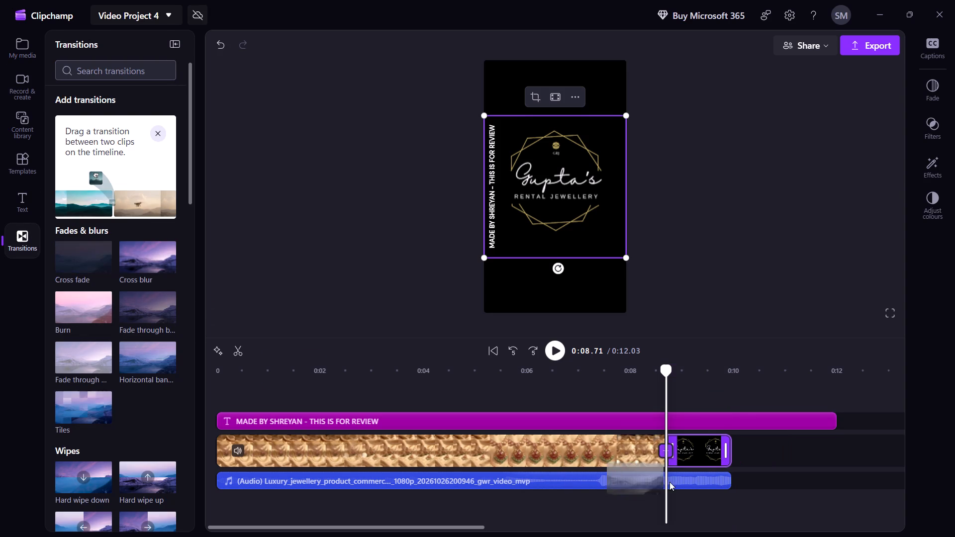
left_click_drag(669, 482, 665, 456)
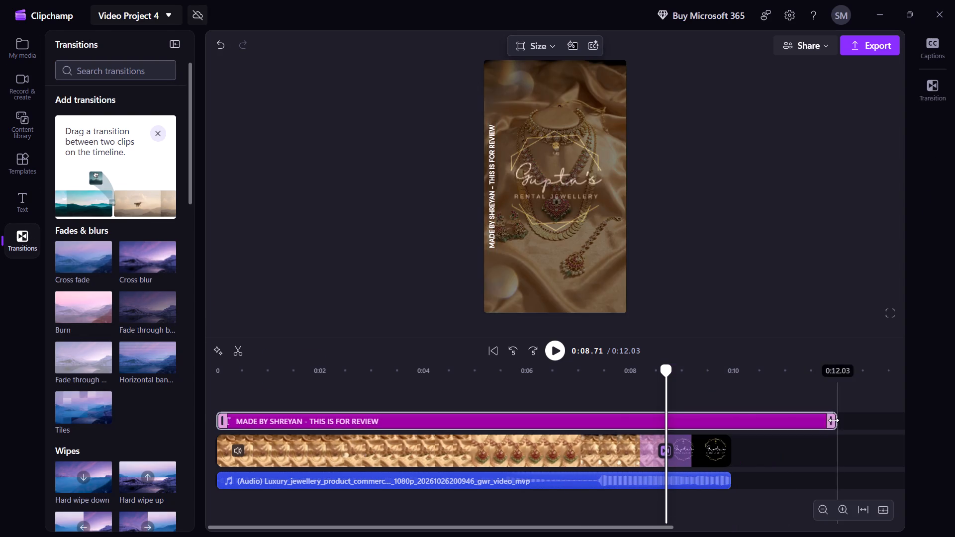
Trim the review watermark text to end at 10 s, level with the logo and audio.
left_click_drag(833, 420, 728, 433)
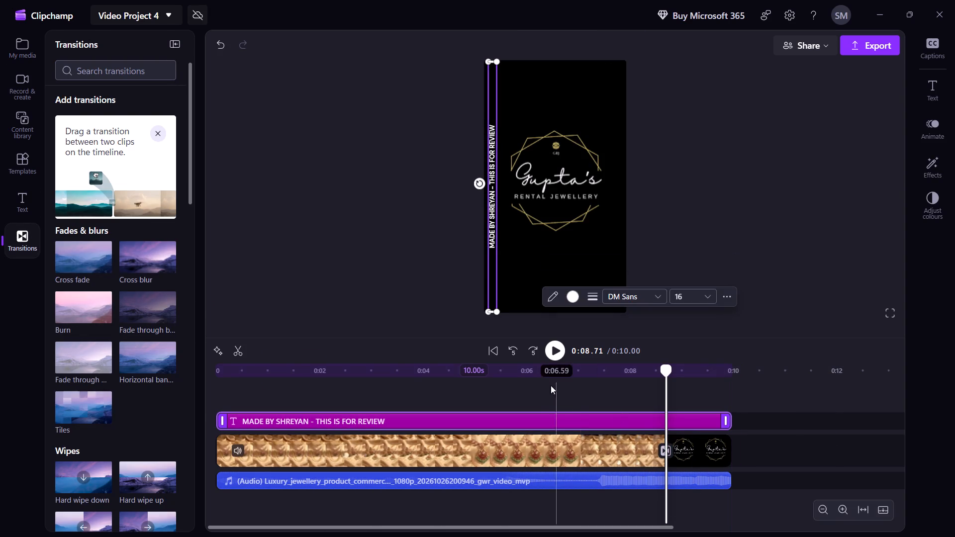
Play the cross fade into the logo, and the whole commercial from the start, to check the result.
left_click(537, 370)
left_click(570, 393)
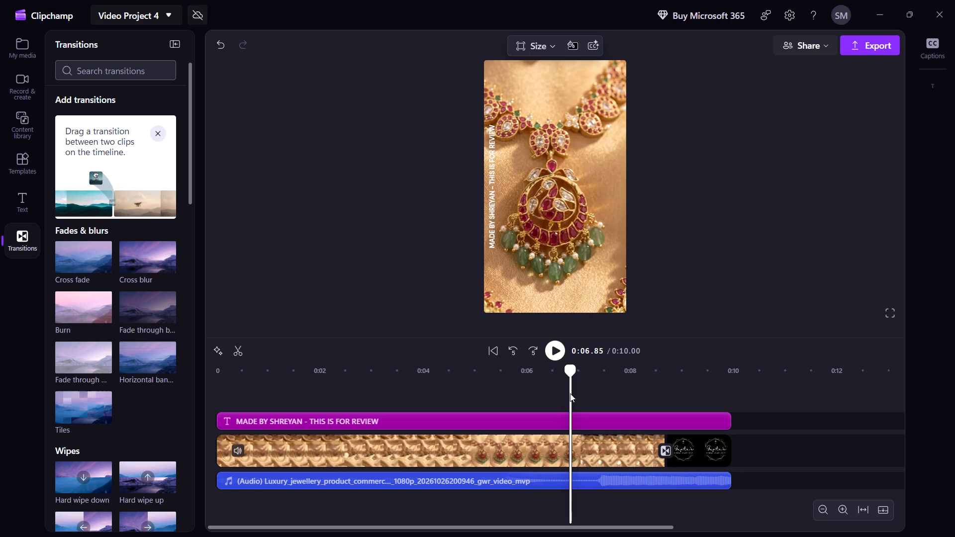
key("space")
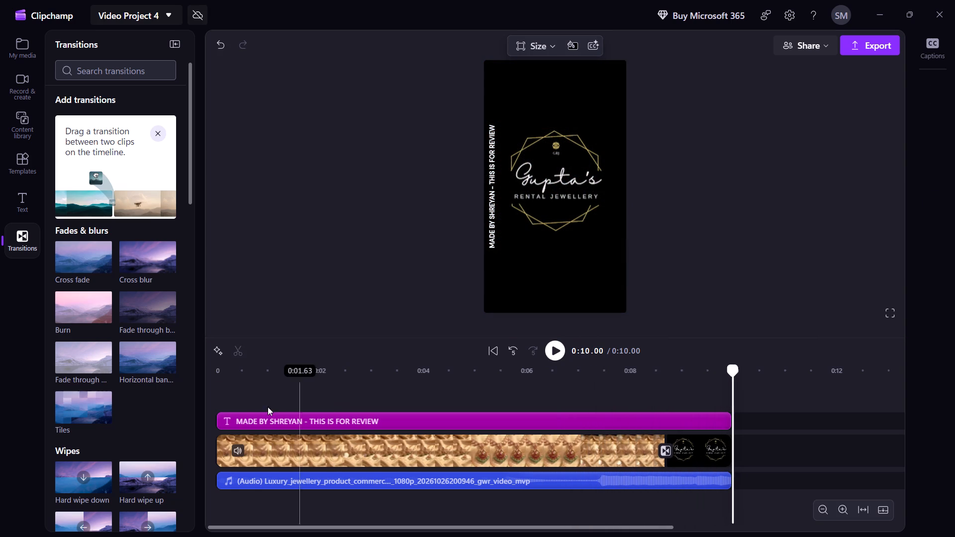
left_click(241, 372)
left_click_drag(241, 372, 207, 374)
key("space")
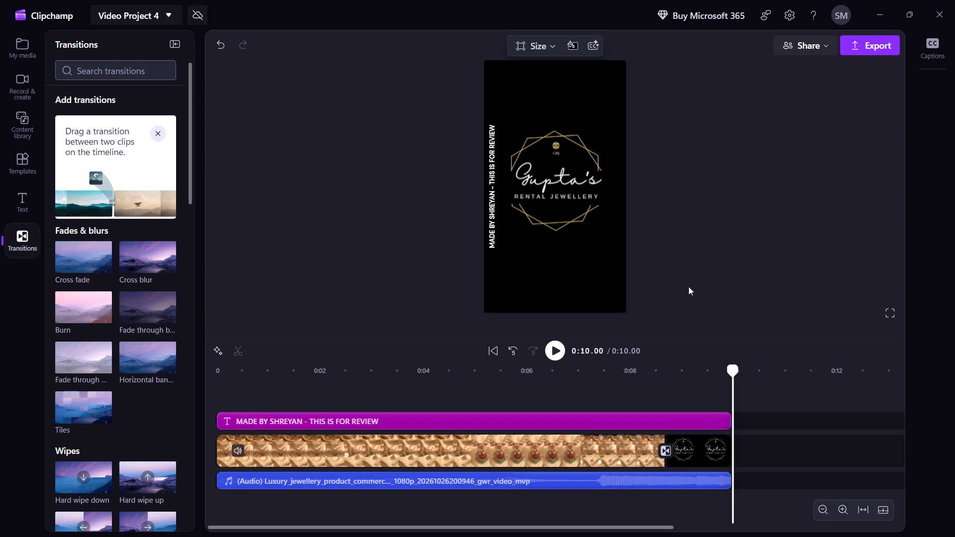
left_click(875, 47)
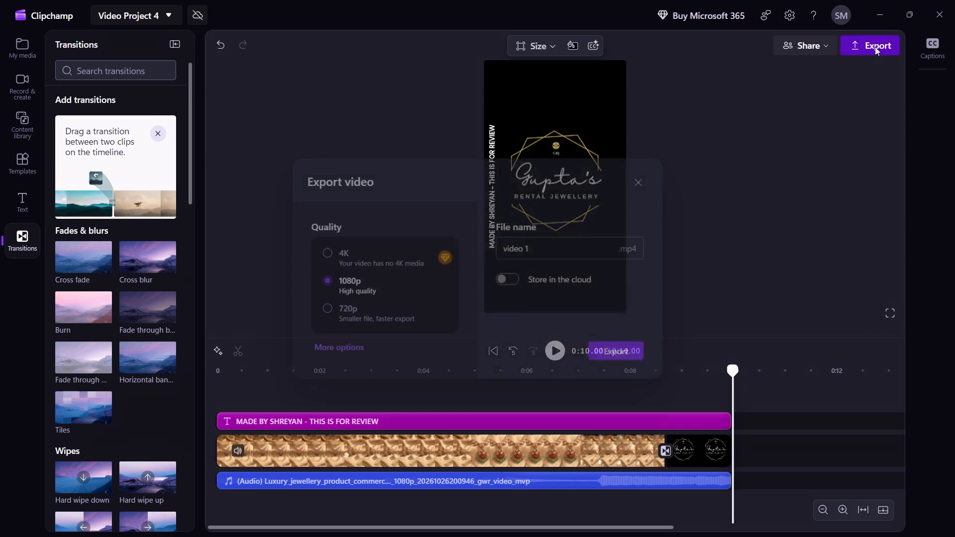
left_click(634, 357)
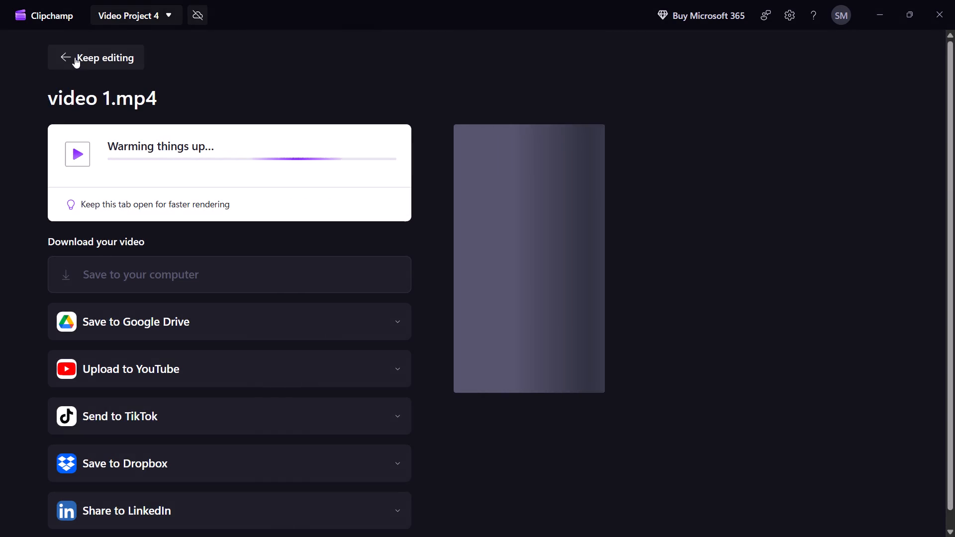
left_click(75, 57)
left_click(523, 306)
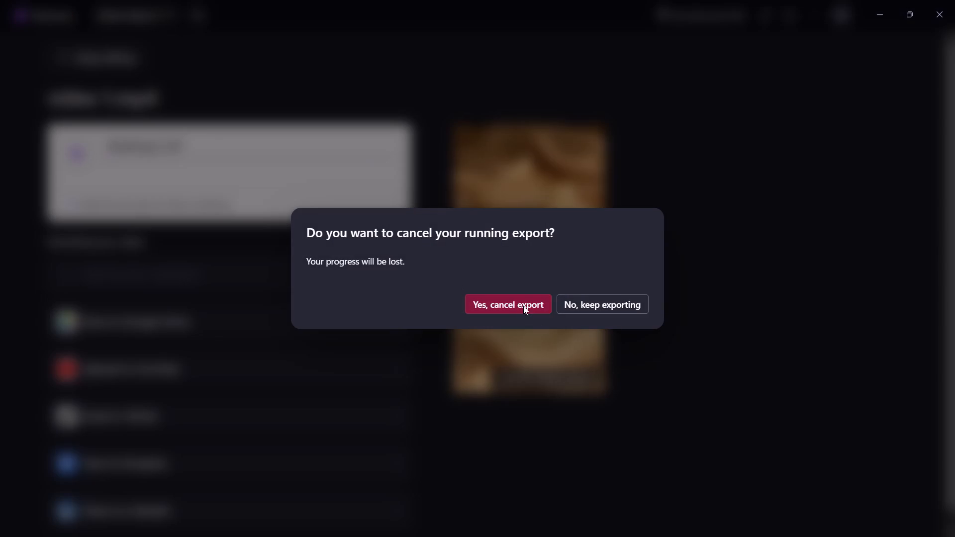
Export the commercial in 1080p with the file name video 2.
left_click(862, 42)
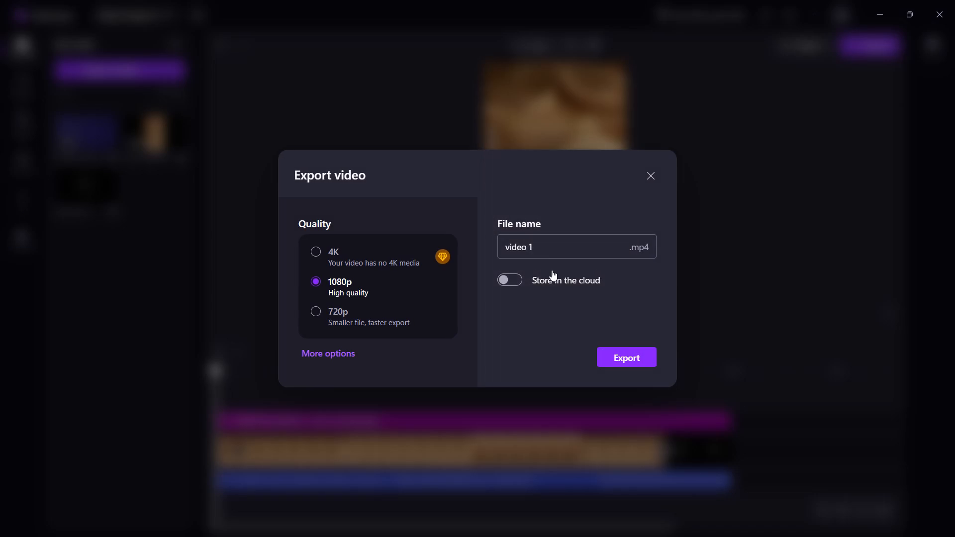
triple_click(545, 249)
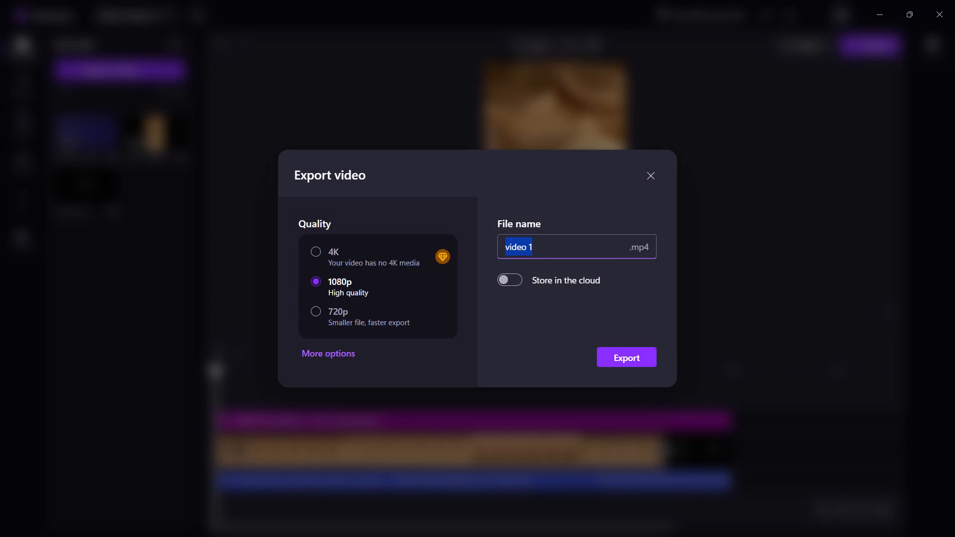
key("Right")
key("BackSpace")
key("2")
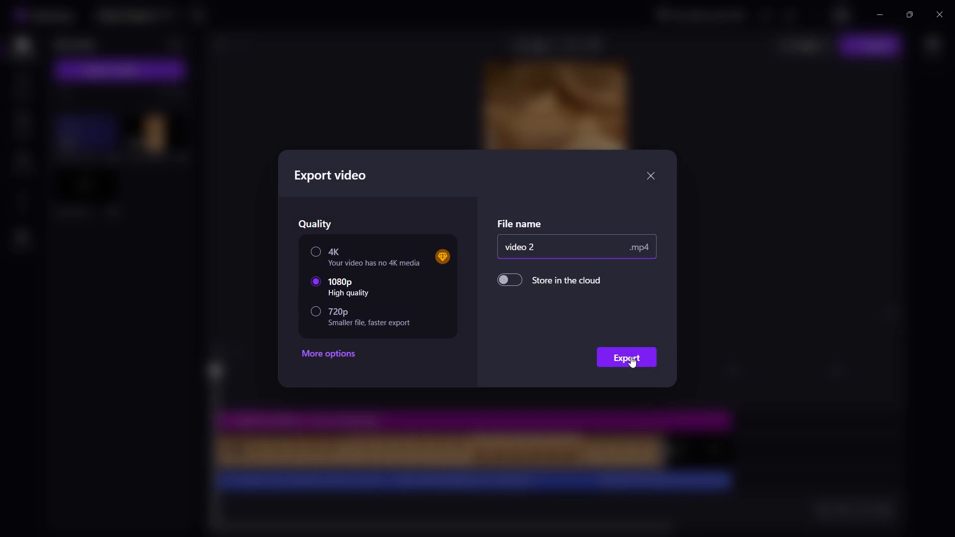
left_click(631, 357)
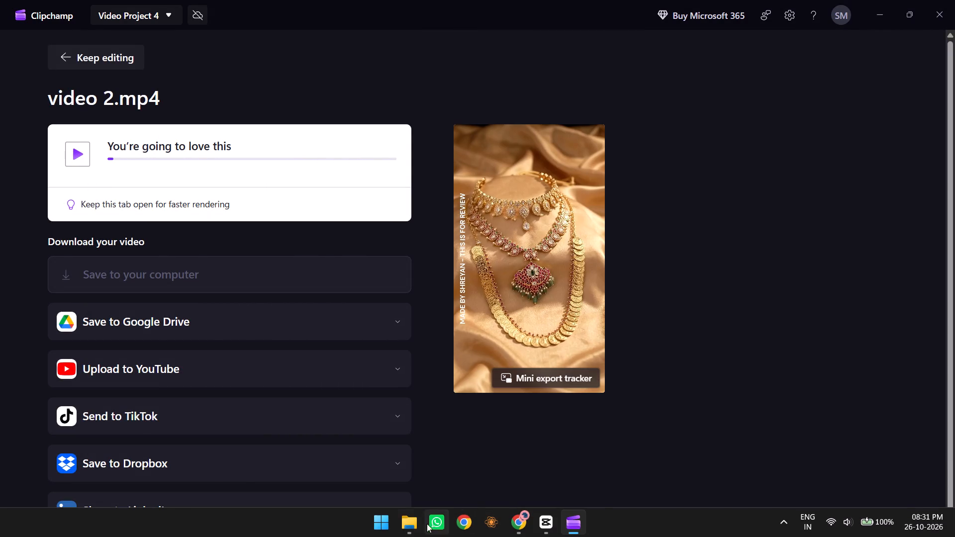
Switch to File Explorer, open the pinned system Downloads folder and refresh it to check for the exported video.
left_click(405, 523)
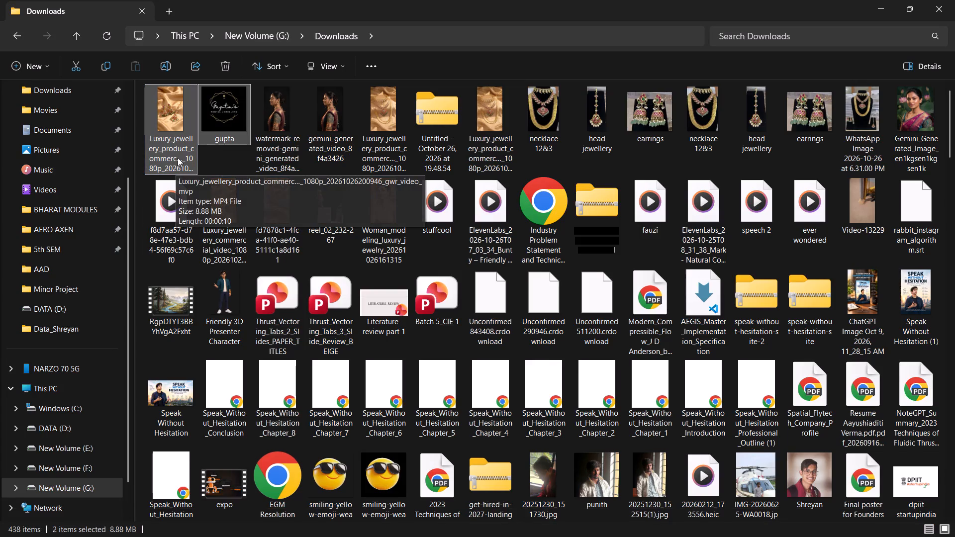
left_click(233, 0)
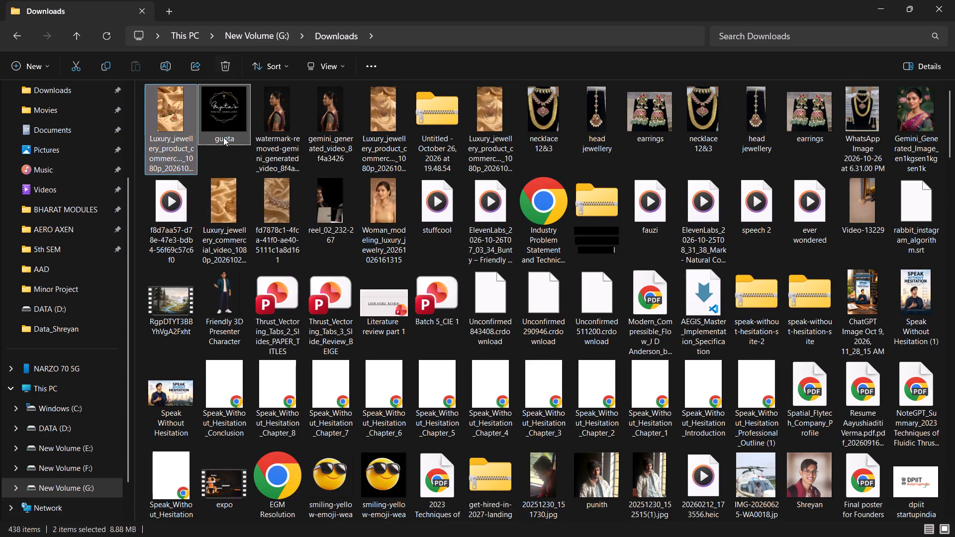
left_click(217, 165)
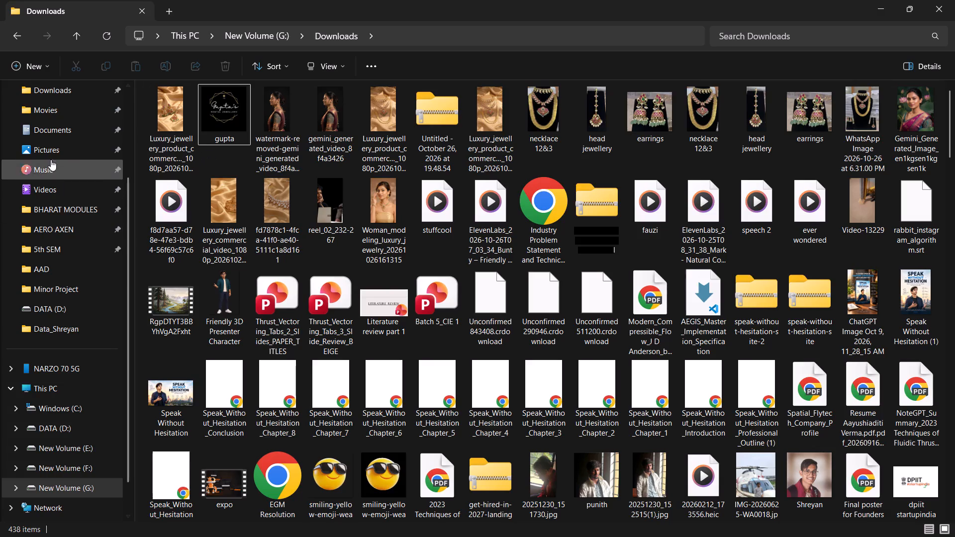
scroll(49, 138, "up", 4)
left_click(41, 196)
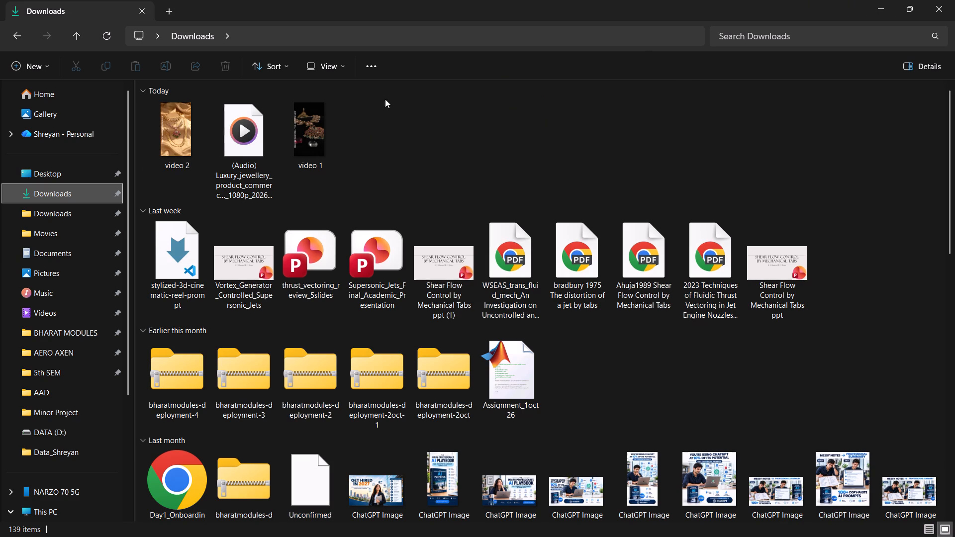
left_click(102, 35)
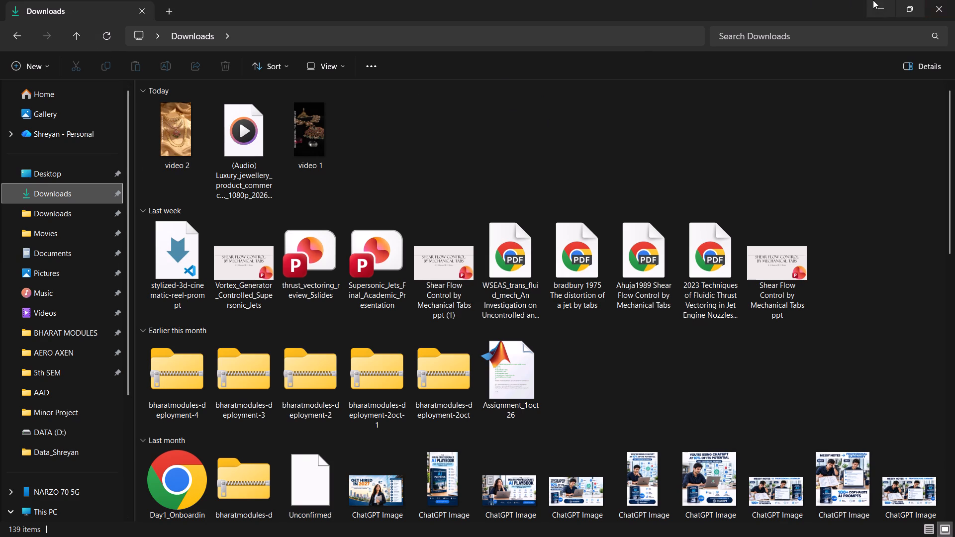
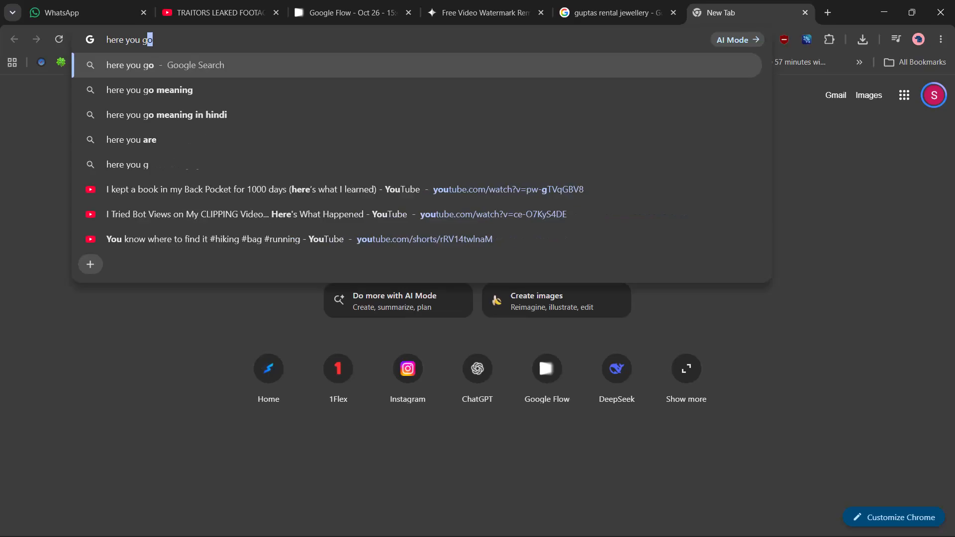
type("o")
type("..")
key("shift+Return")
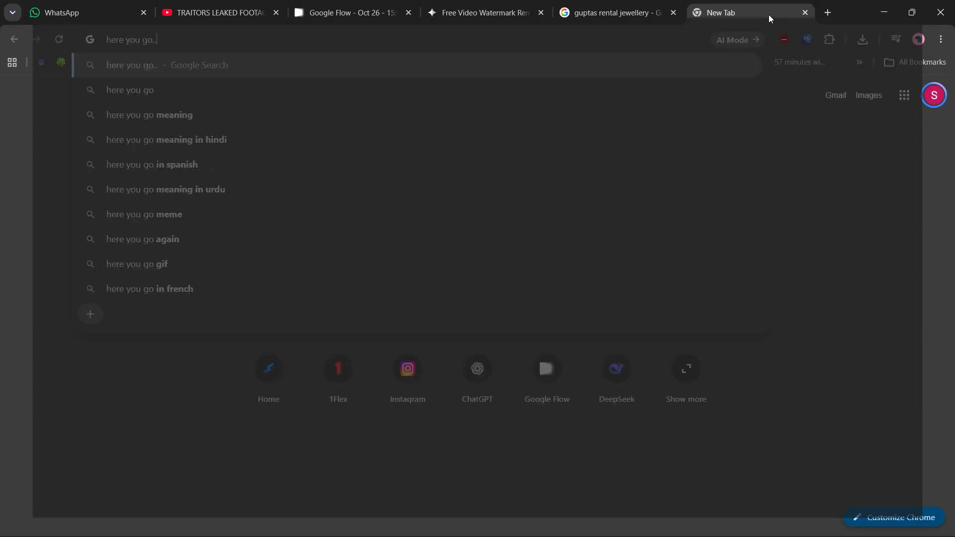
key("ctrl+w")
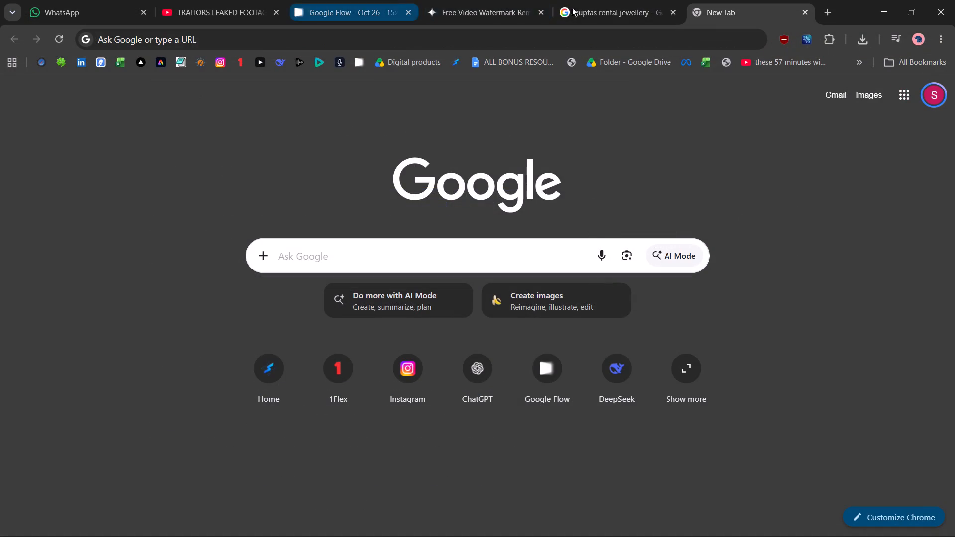
Start drafting the delivery message in the new tab's address bar with "Here you go..".
left_click(427, 43)
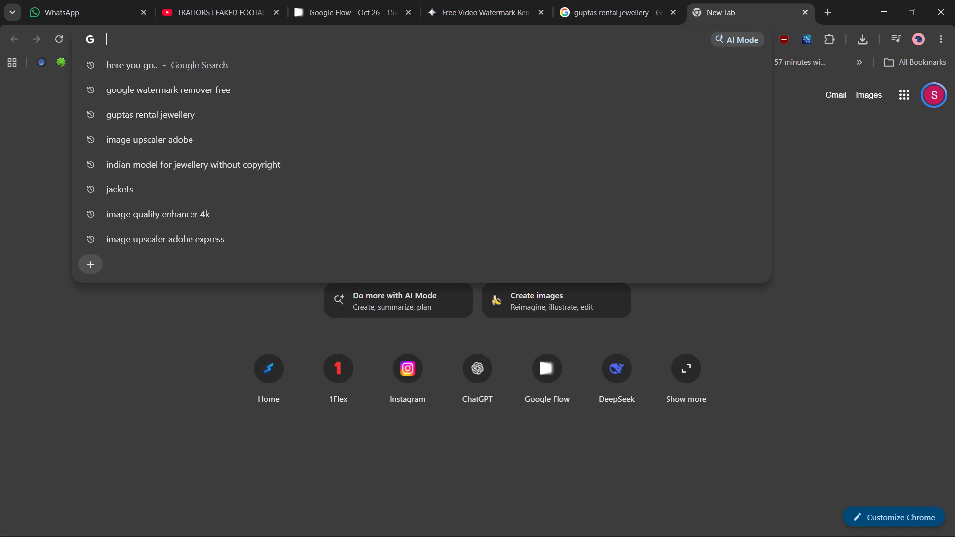
type("Here")
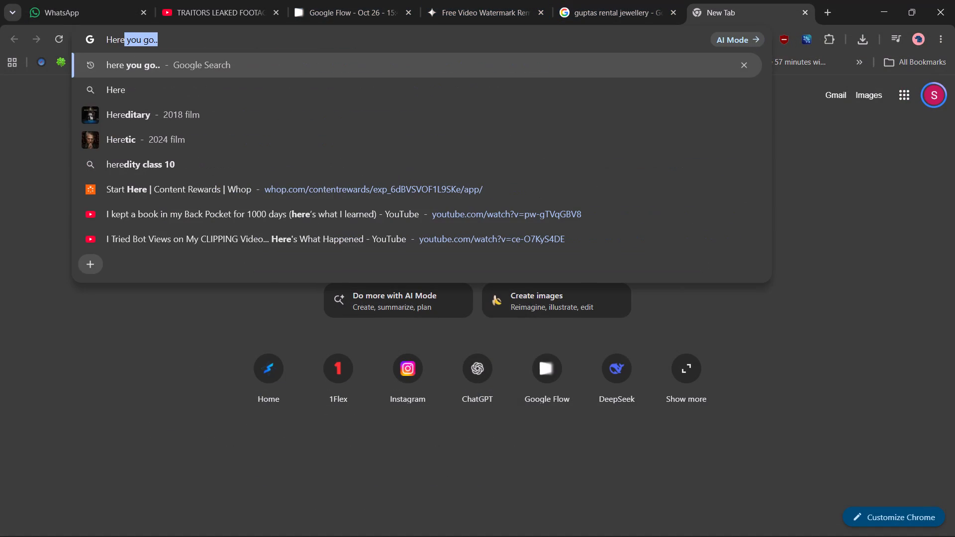
key("Right")
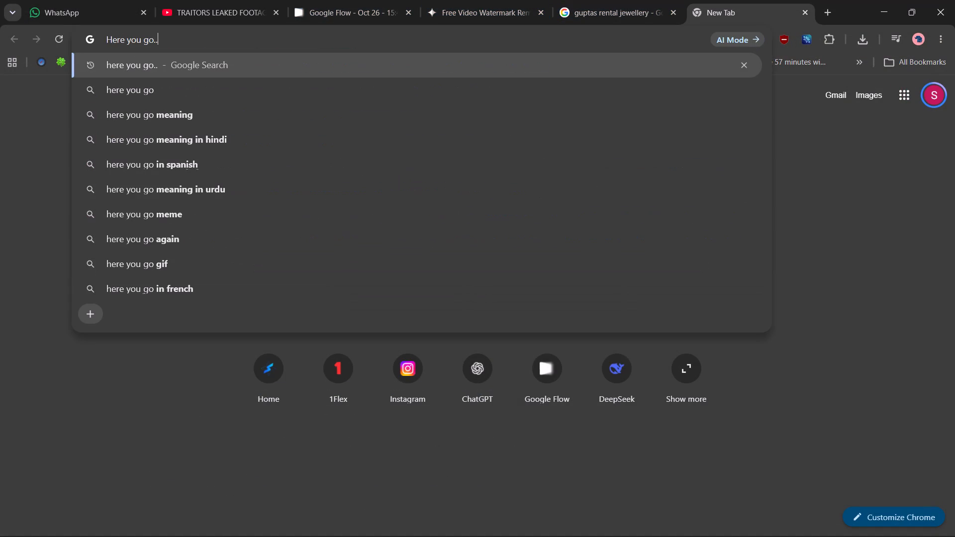
key("shift+space")
Continue the draft message with "There is a slight difference in the 3rd".
type("The")
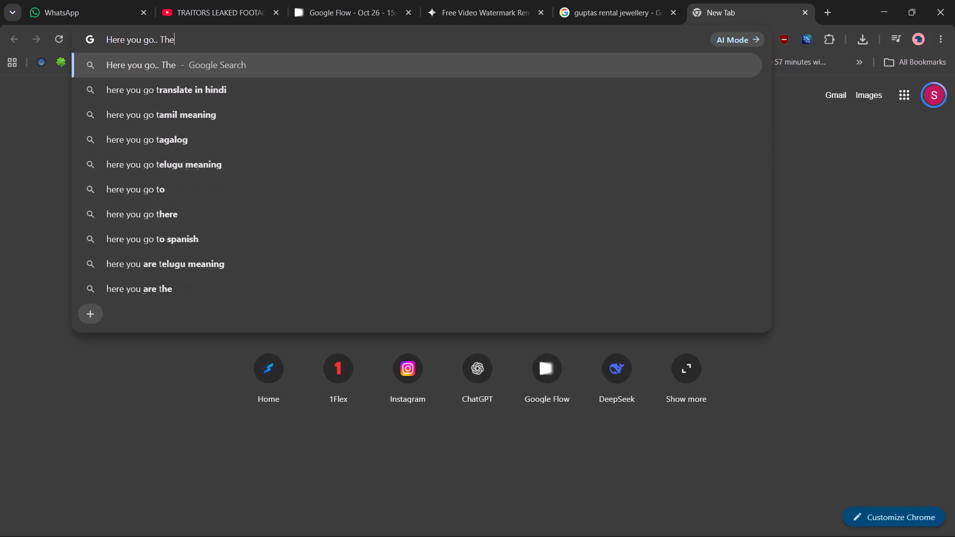
key("BackSpace")
key("BackSpace")
key("BackSpace")
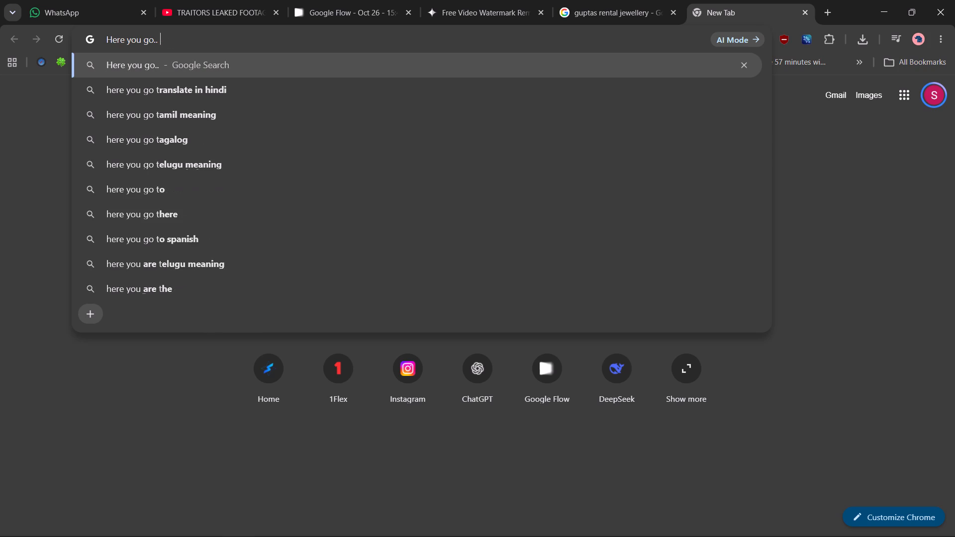
type("There is a sm")
key("BackSpace")
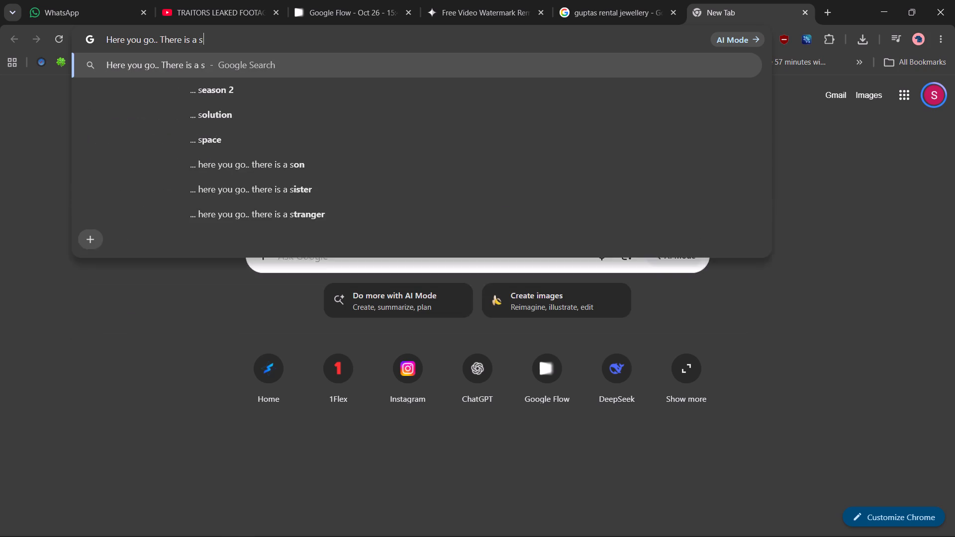
key("BackSpace")
type("small")
key("BackSpace")
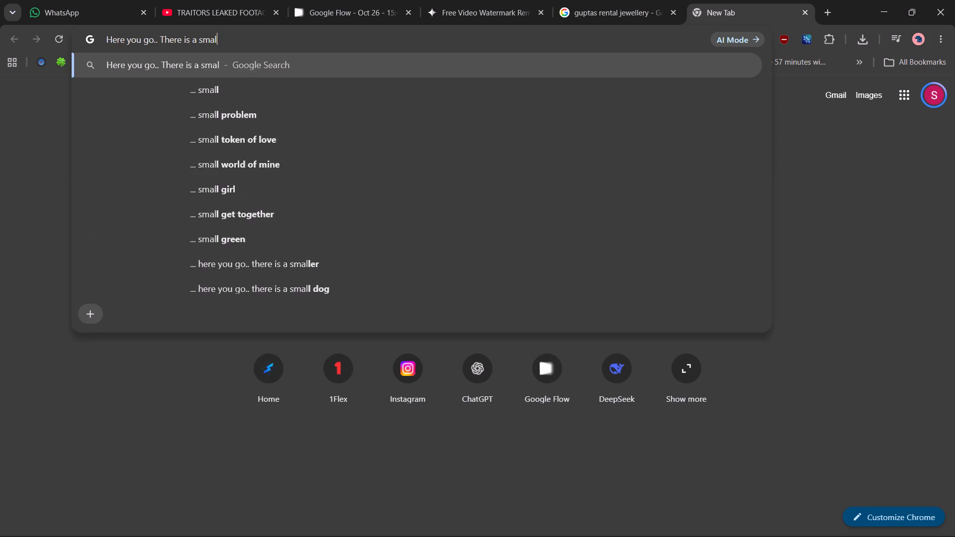
key("ctrl+BackSpace")
type("diffe")
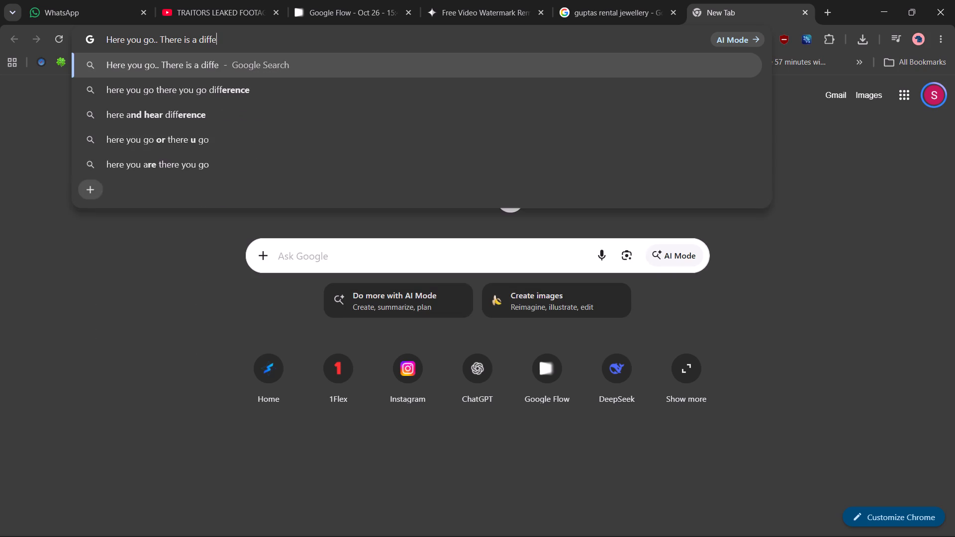
key("ctrl+BackSpace")
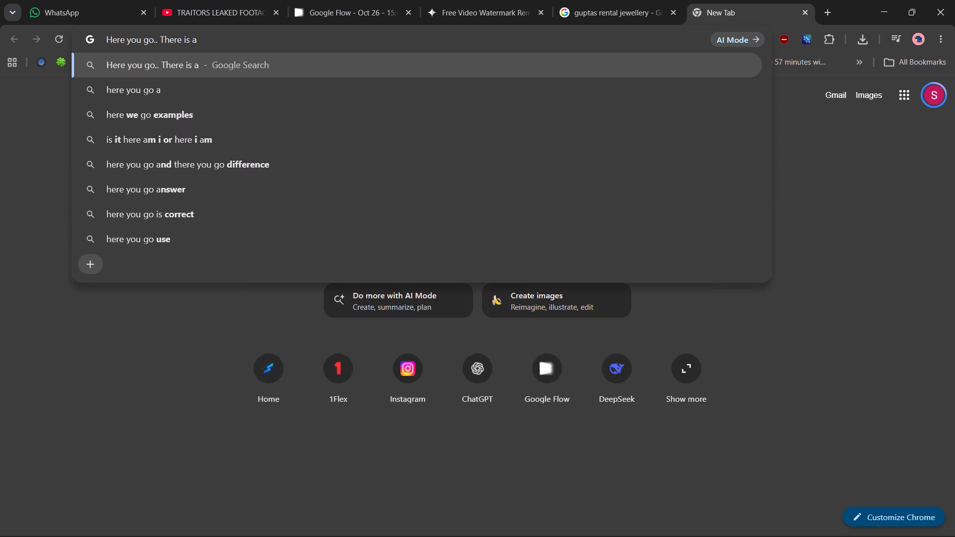
type("sligt")
key("BackSpace")
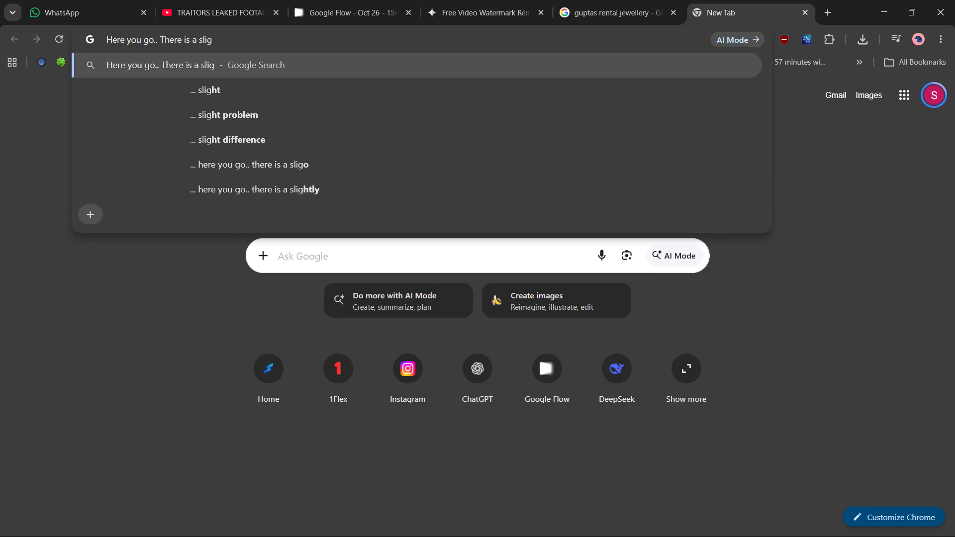
key("h")
type("t difference in the 3")
type("rd")
key("space")
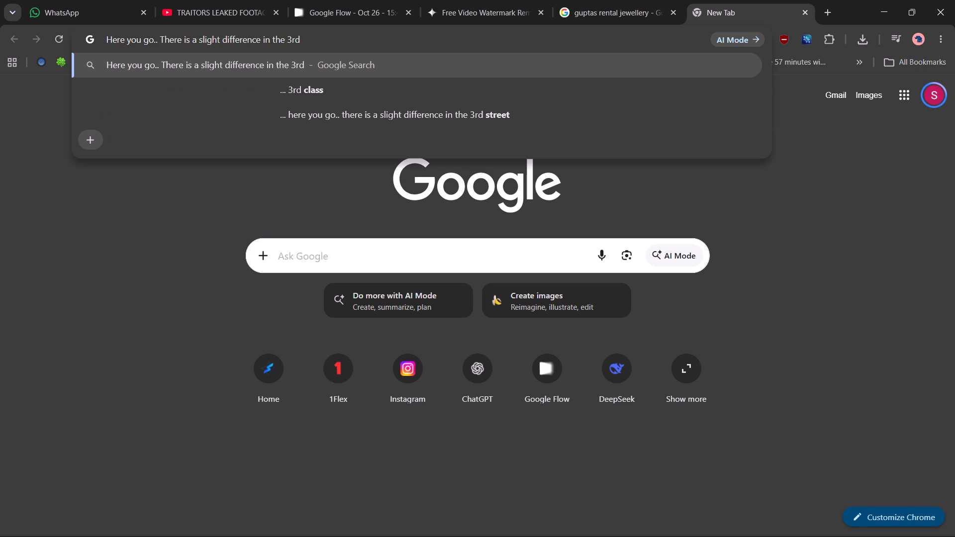
Complete the draft's sentence about the difference with "jwewllery of 2nd video".
type("jwewller")
type("y og")
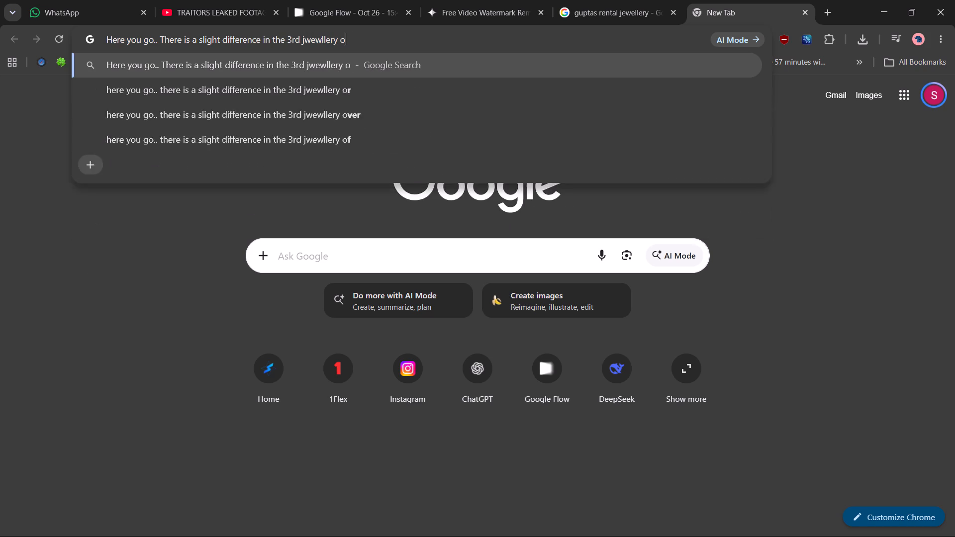
key("space")
key("BackSpace")
key("BackSpace")
type("f 2")
type("nd video due t")
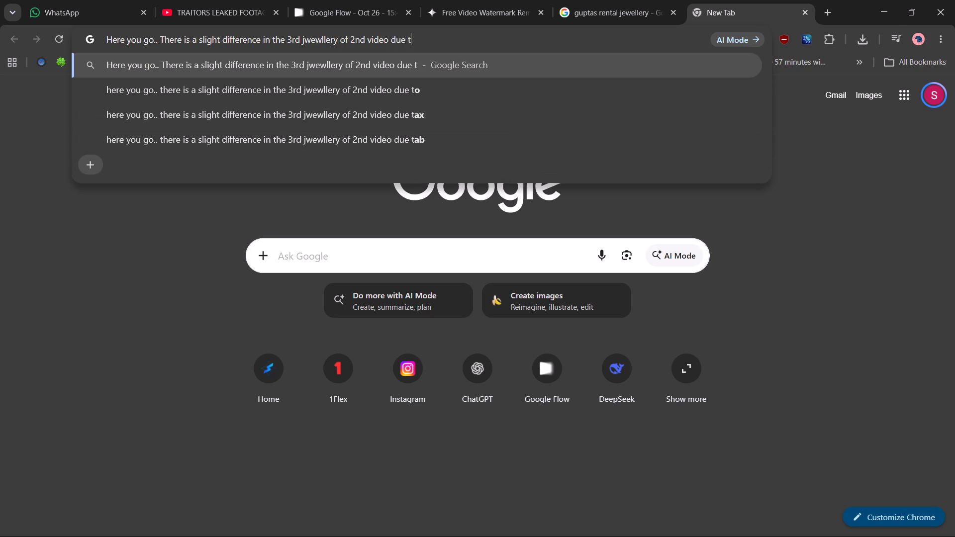
key("BackSpace")
key("BackSpace")
key("BackSpace")
key("BackSpace")
key("BackSpace")
key("BackSpace")
End that sentence with a full stop and begin the advice with "I recommend to".
type(". I re")
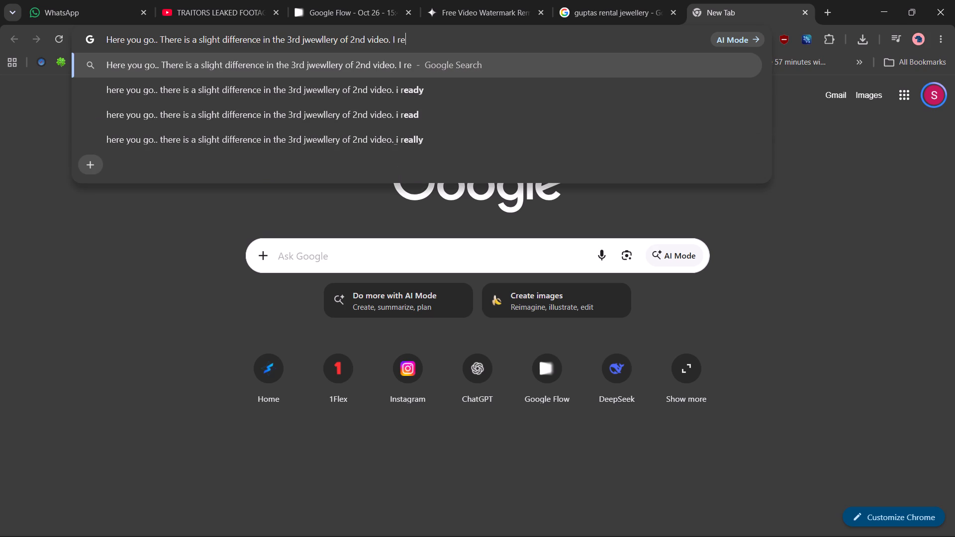
type("comen")
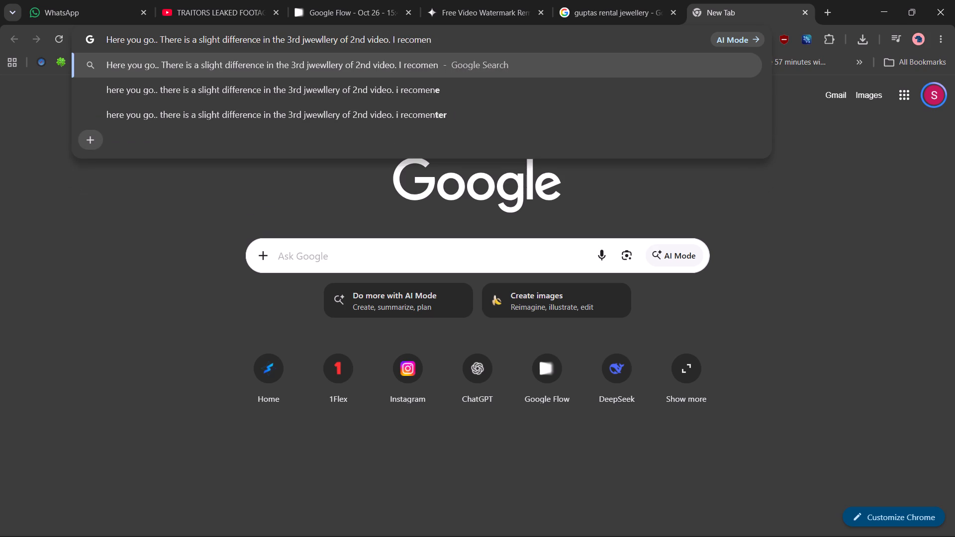
key("BackSpace")
key("BackSpace")
type("mend to")
key("space")
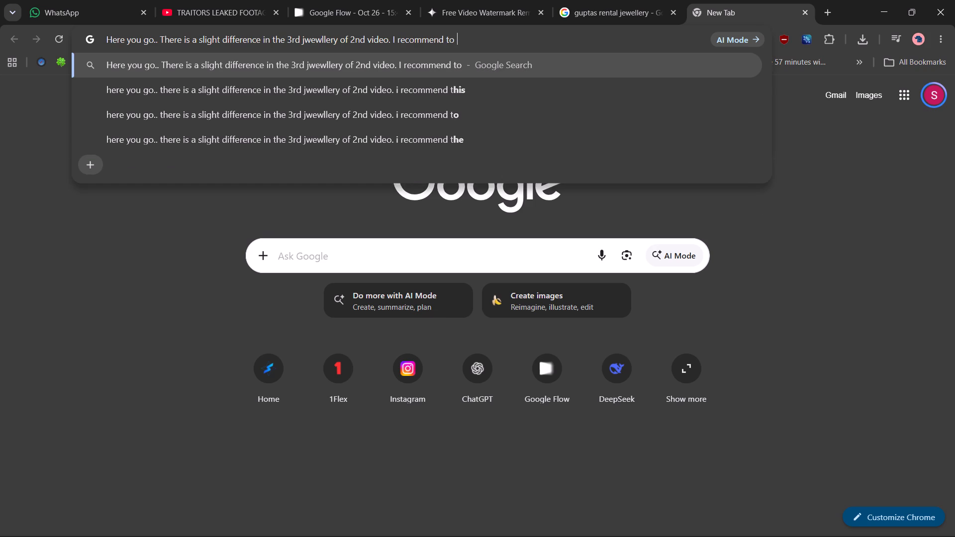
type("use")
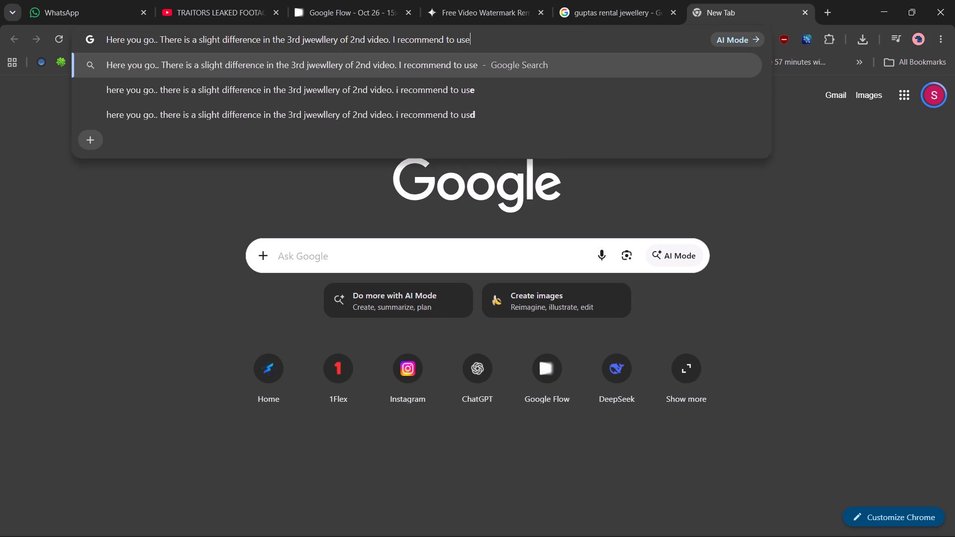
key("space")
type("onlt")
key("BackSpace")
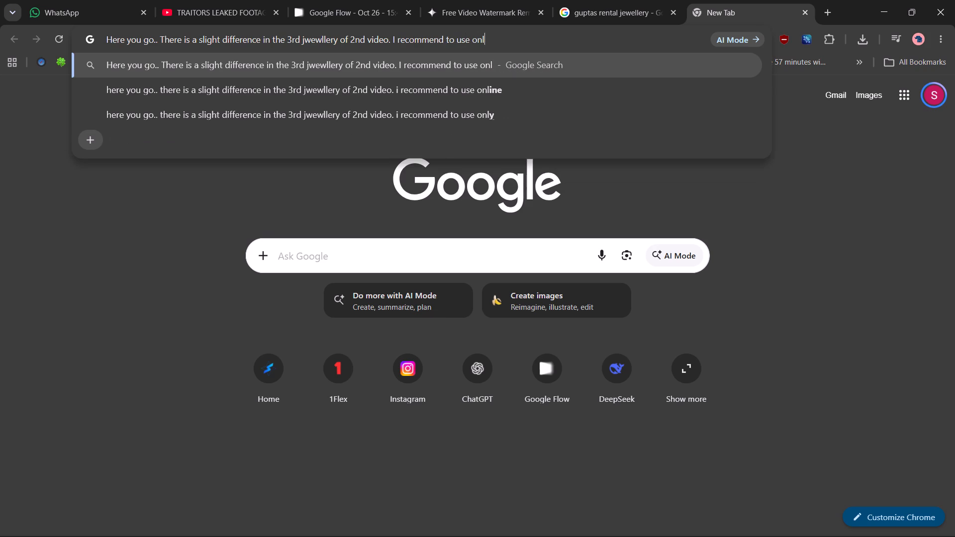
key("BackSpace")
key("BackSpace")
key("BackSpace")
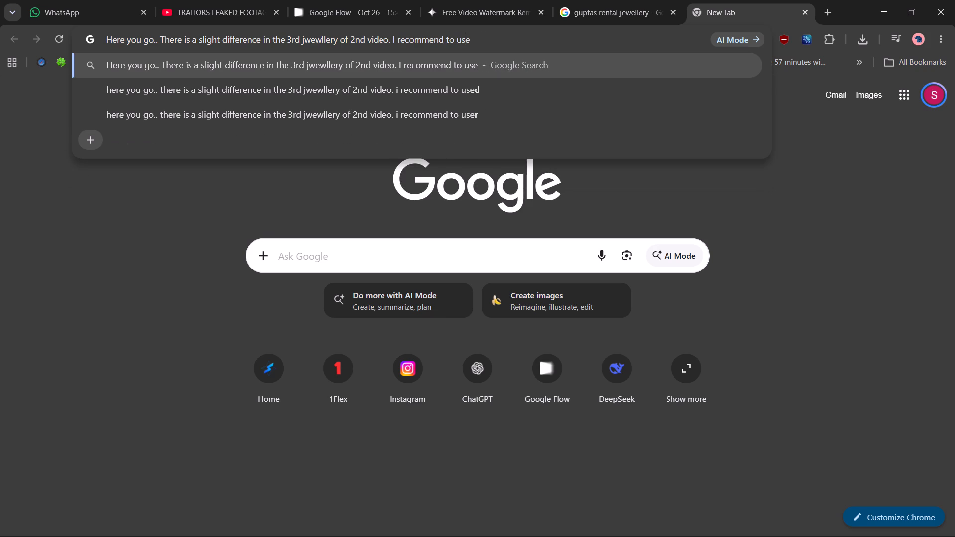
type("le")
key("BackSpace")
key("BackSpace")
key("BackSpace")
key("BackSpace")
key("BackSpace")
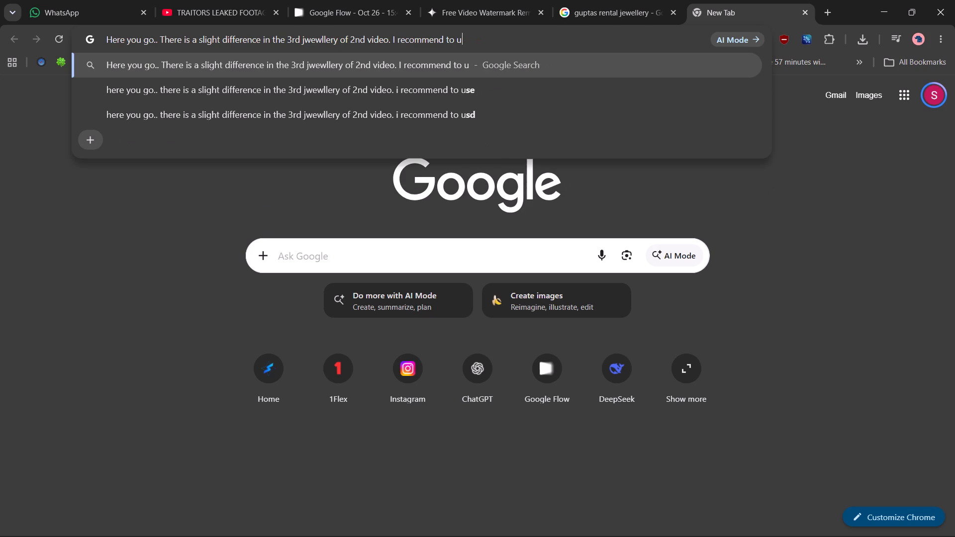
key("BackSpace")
Continue the recommendation in the draft with "slowcase less number of jewellery".
type("slowcase l")
key("BackSpace")
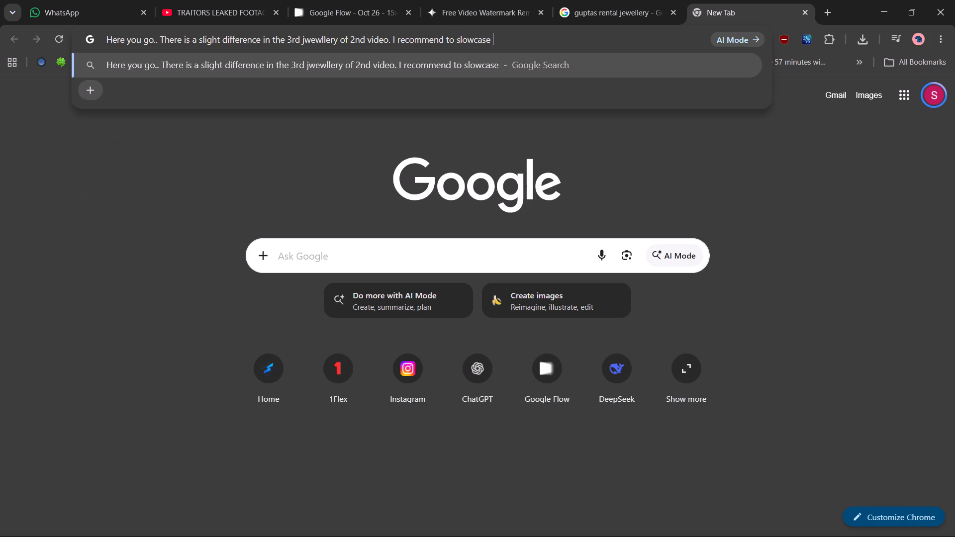
type("less")
key("space")
type("number o")
key("space")
key("BackSpace")
type("f jwe")
key("BackSpace")
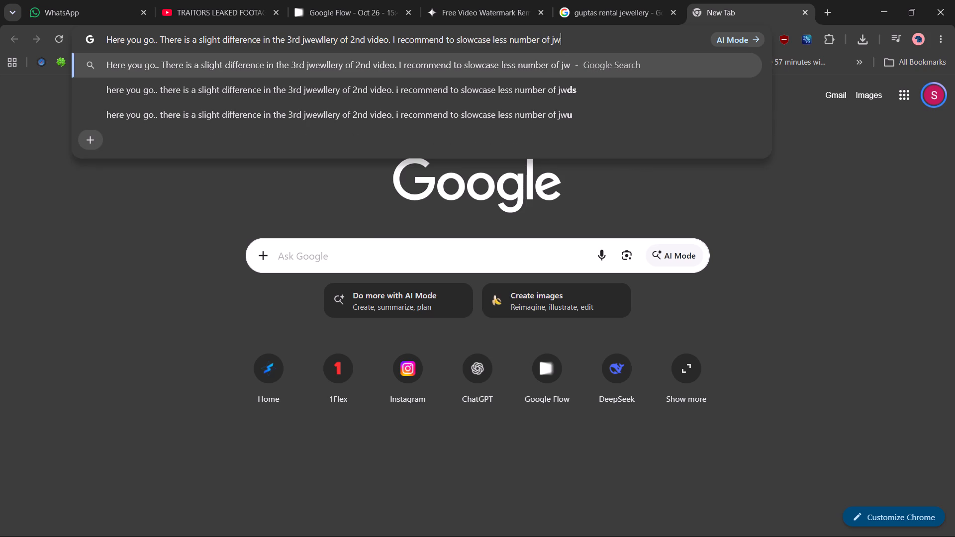
key("BackSpace")
type("ewellery")
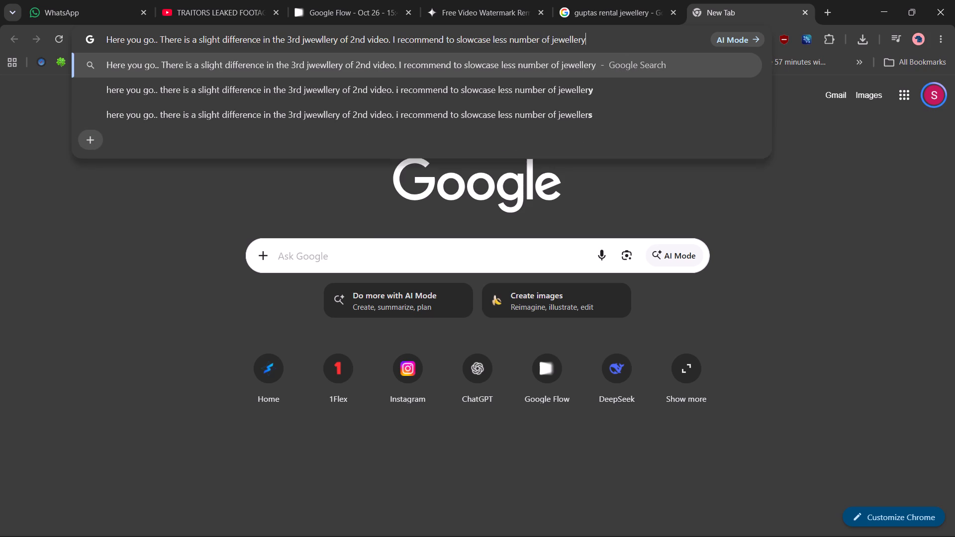
Extend the recommendation in the draft with "in a scene to".
key("space")
type("in a")
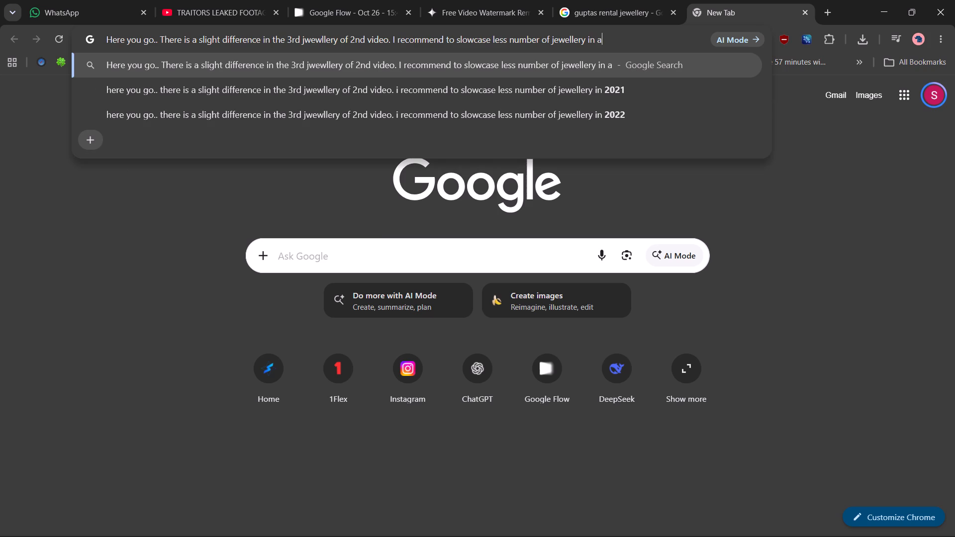
key("space")
key("BackSpace")
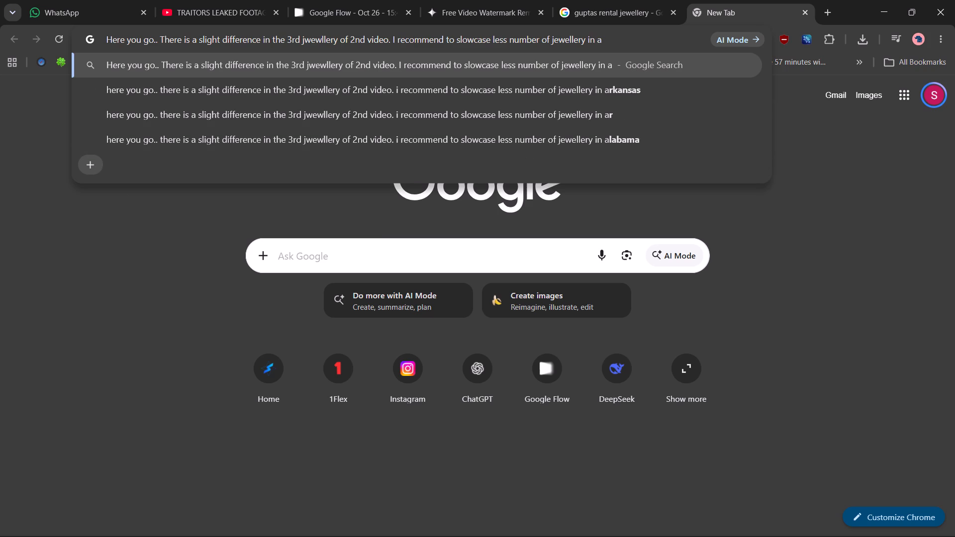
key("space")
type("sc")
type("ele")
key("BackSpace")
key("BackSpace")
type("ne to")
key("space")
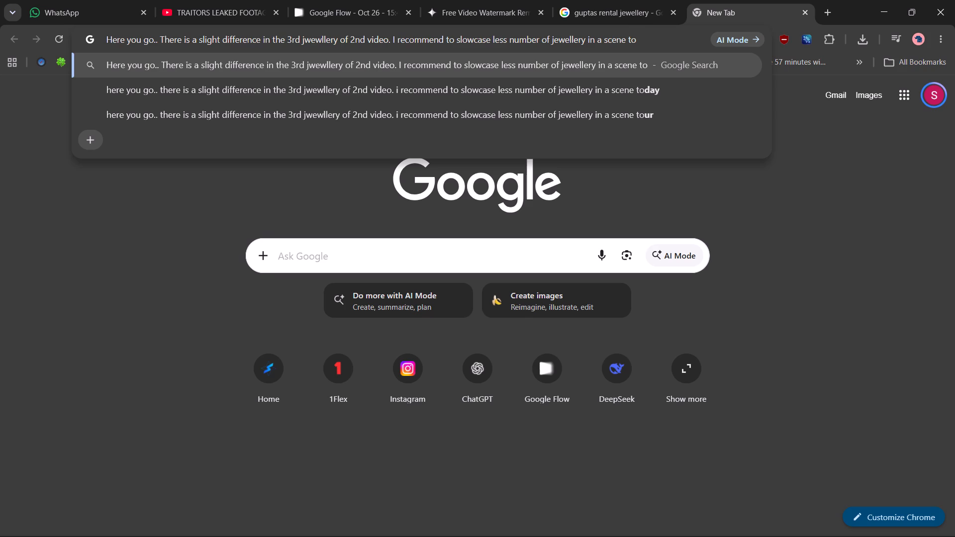
Continue the recommendation in the draft with "make it feel premium &".
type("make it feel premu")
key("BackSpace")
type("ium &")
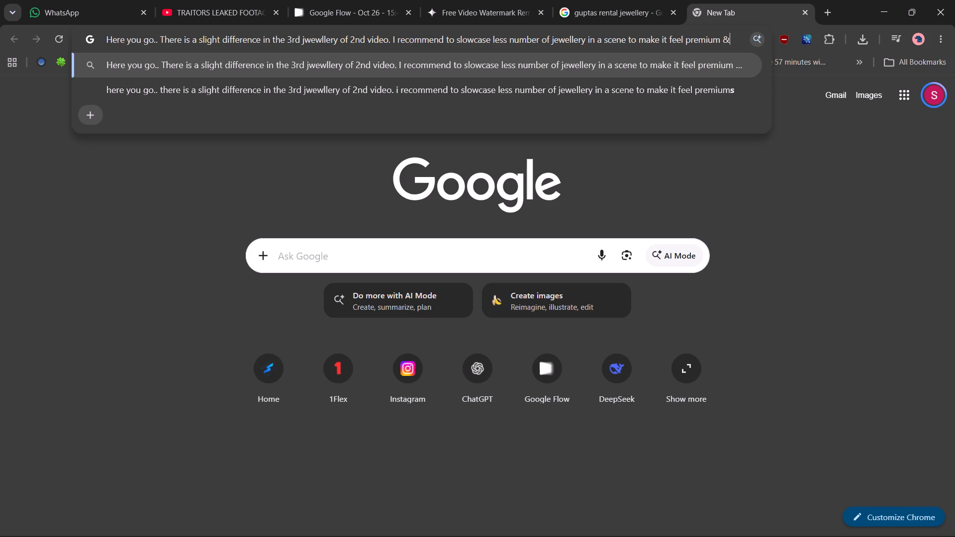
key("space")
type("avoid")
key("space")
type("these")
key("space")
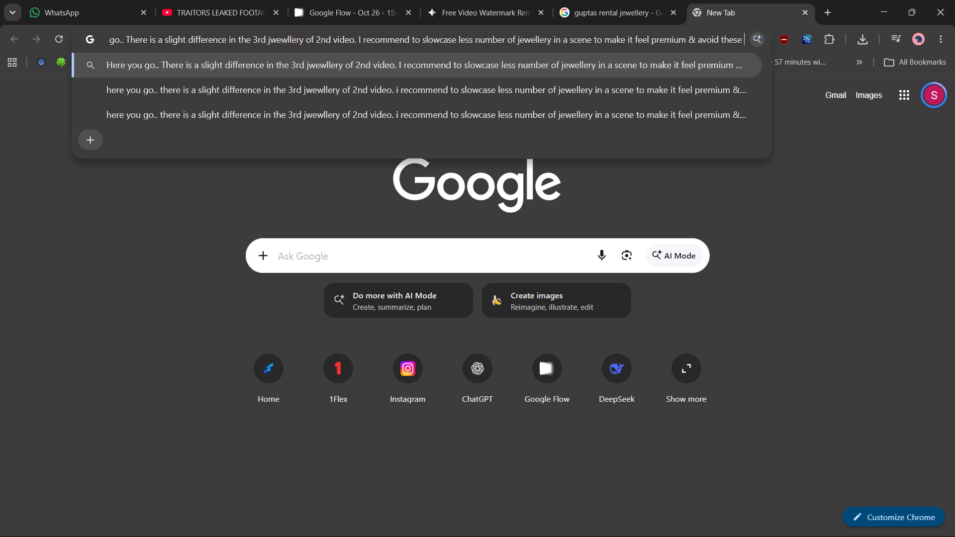
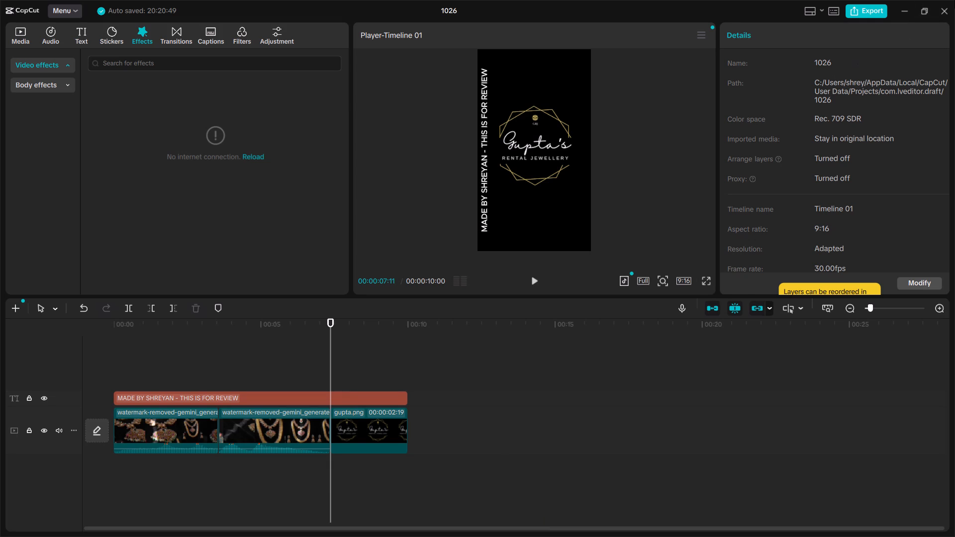
Close the 1026 project and exit CapCut, including its home window.
left_click(936, 14)
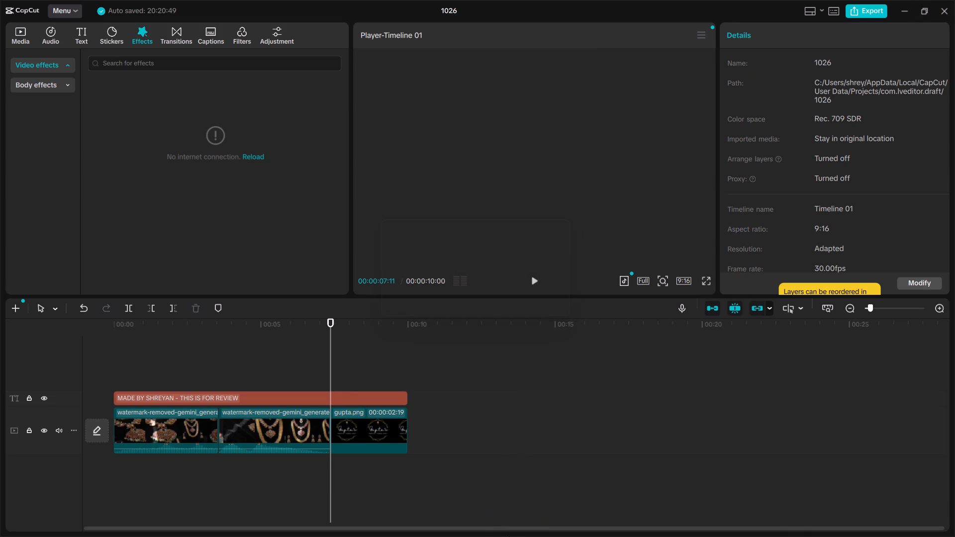
left_click(441, 528)
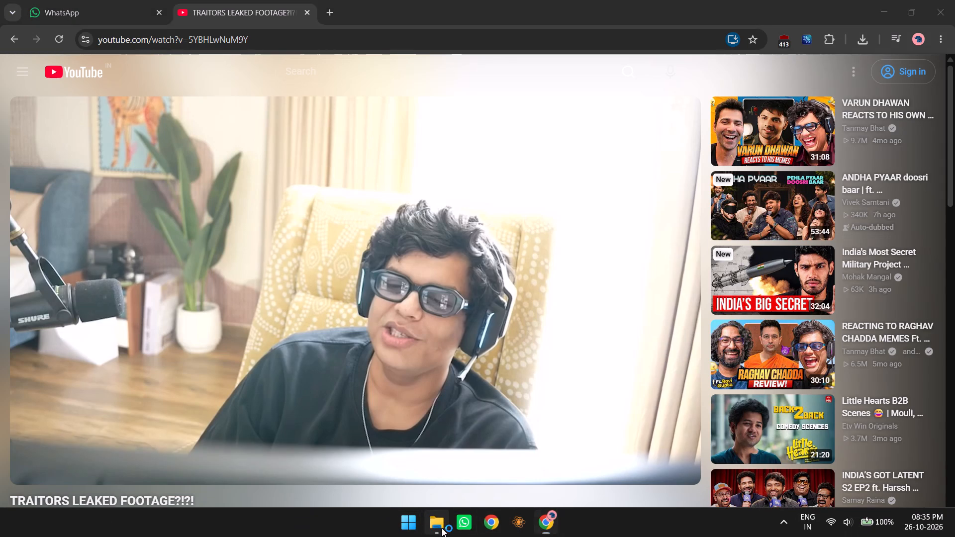
left_click(954, 0)
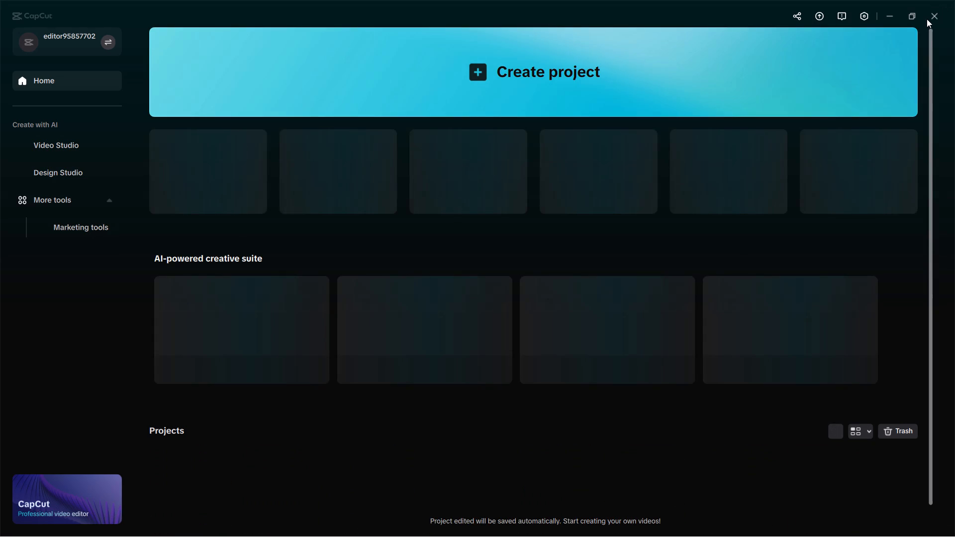
left_click(931, 15)
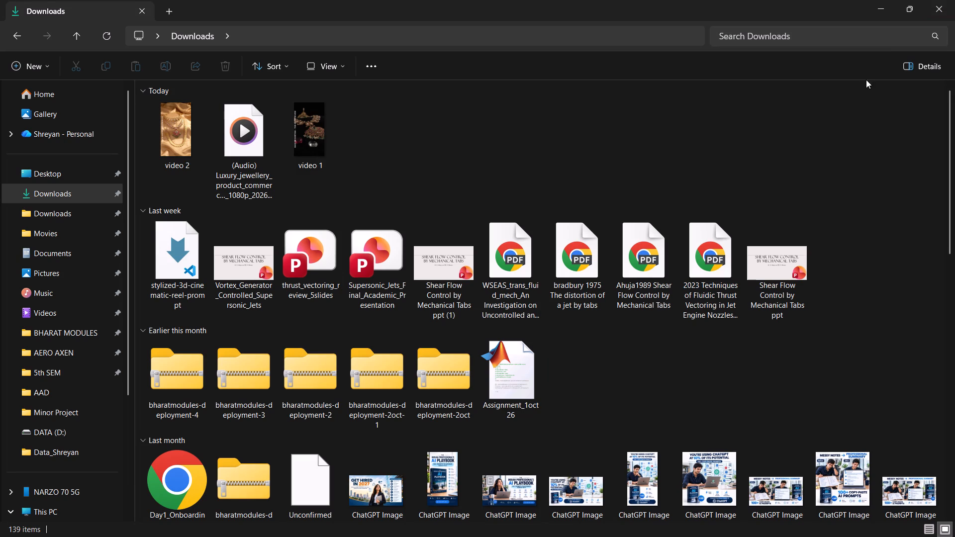
Close the Downloads folder window.
left_click(954, 0)
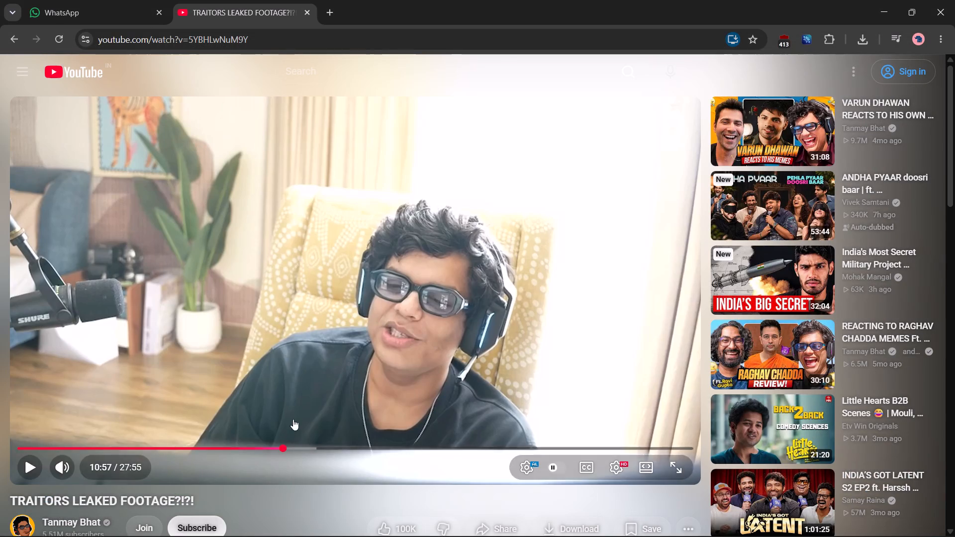